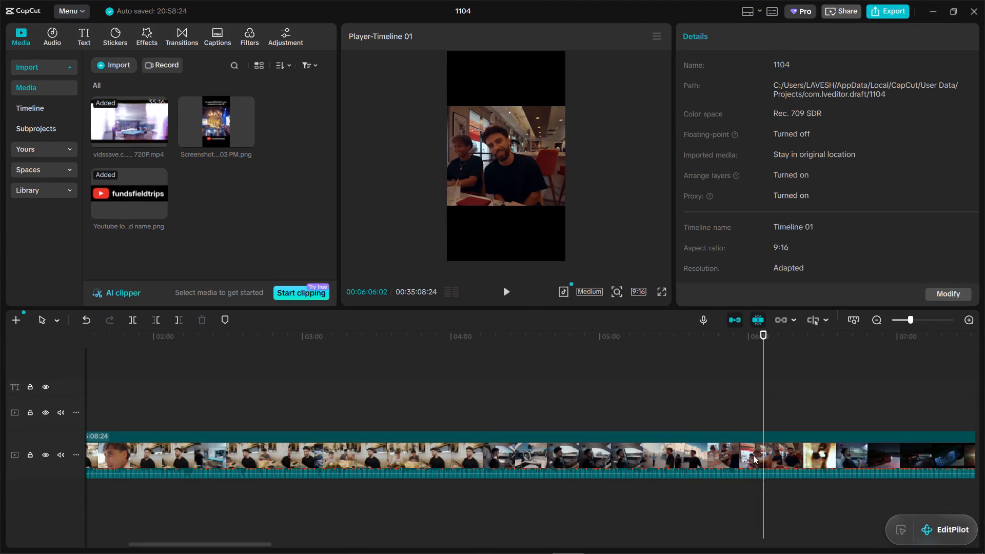
Split the main video at 00:06:06:02 and delete the part before the cut.
{"action": "left_click", "coordinate": [753, 455]}
{"action": "key", "text": "b"}
{"action": "left_click", "coordinate": [652, 439]}
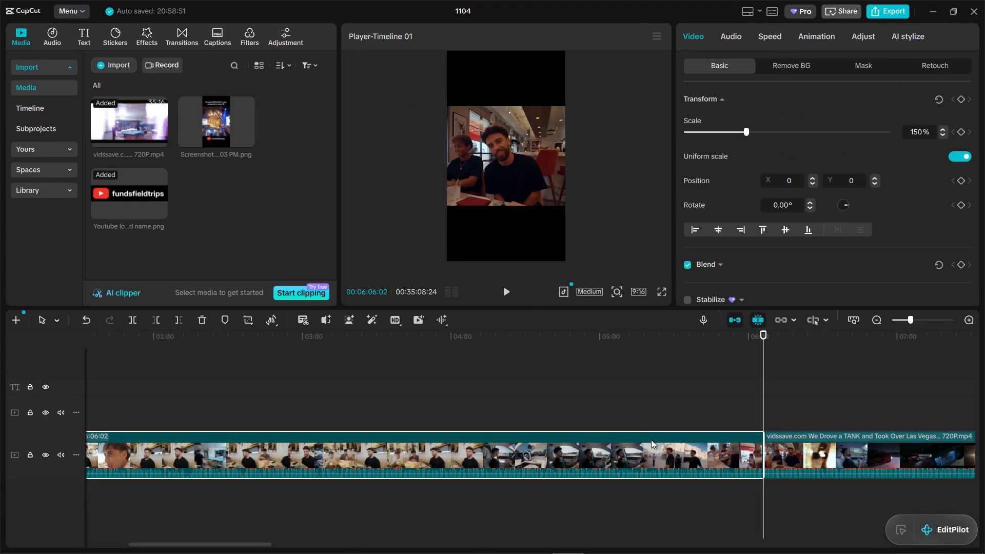
{"action": "key", "text": "d"}
Play the trimmed video from its start and check the time range of the spontaneous Vegas decision clip in the Muse chat in Chrome.
{"action": "left_click", "coordinate": [500, 423]}
{"action": "left_click_drag", "start_coordinate": [500, 423], "coordinate": [0, 422]}
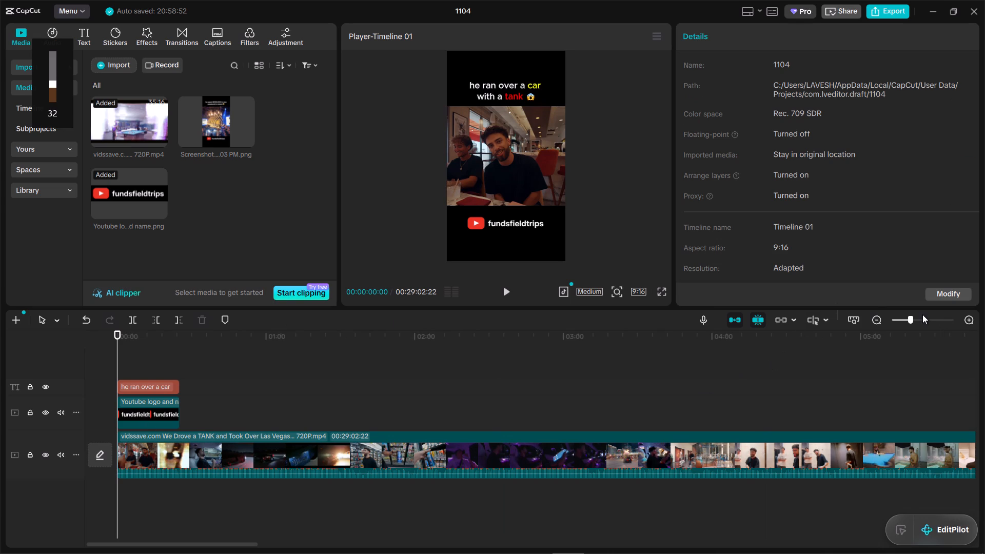
{"action": "left_click", "coordinate": [925, 317]}
{"action": "key", "text": "space"}
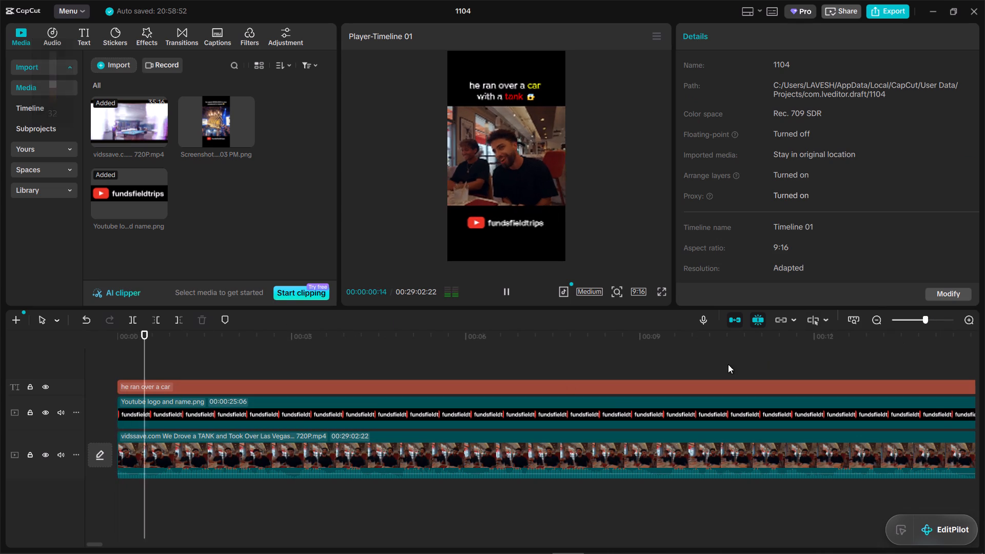
{"action": "left_click_drag", "start_coordinate": [925, 318], "coordinate": [919, 316]}
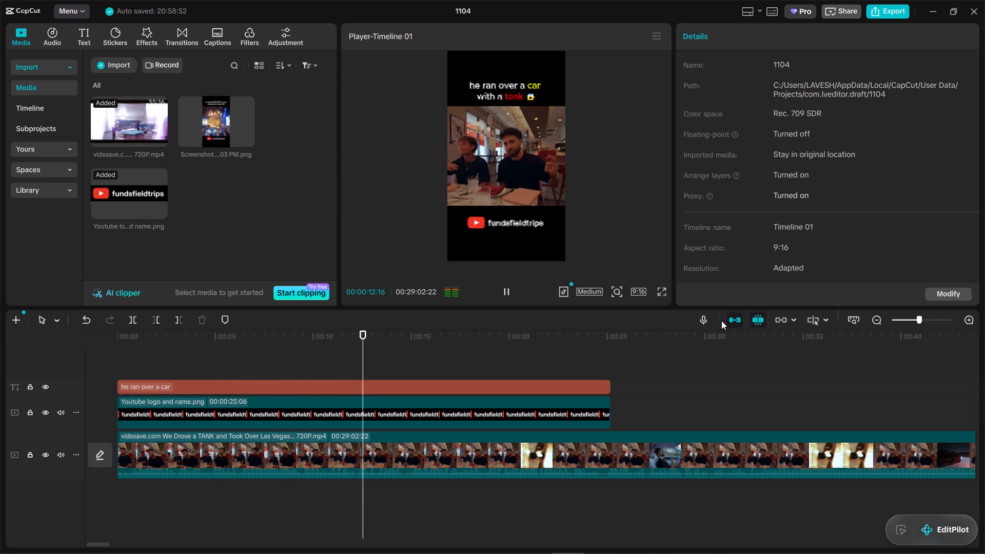
{"action": "key", "text": "space"}
{"action": "key", "text": "alt+Tab"}
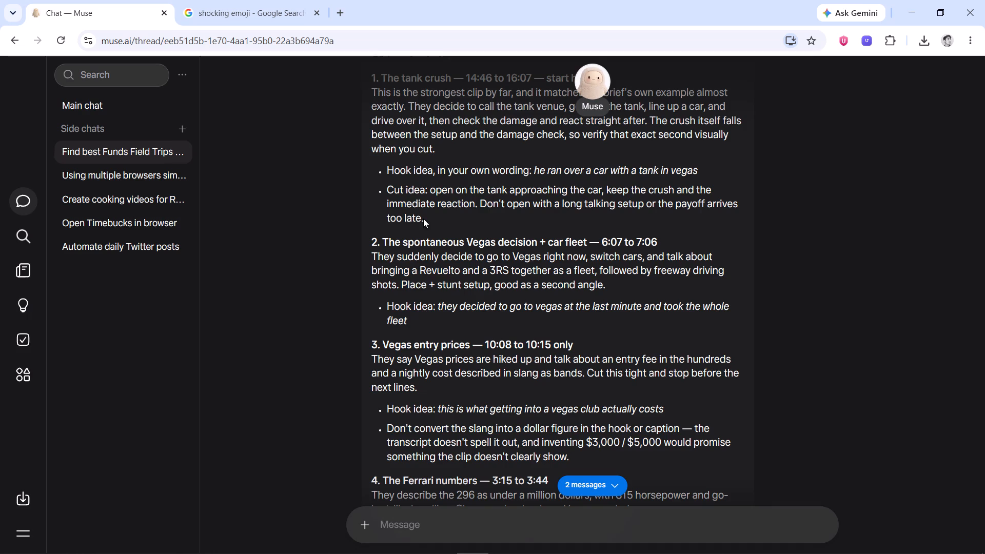
{"action": "left_click_drag", "start_coordinate": [388, 241], "coordinate": [605, 236]}
{"action": "left_click", "coordinate": [605, 236]}
{"action": "key", "text": "alt+Tab"}
{"action": "key", "text": "space"}
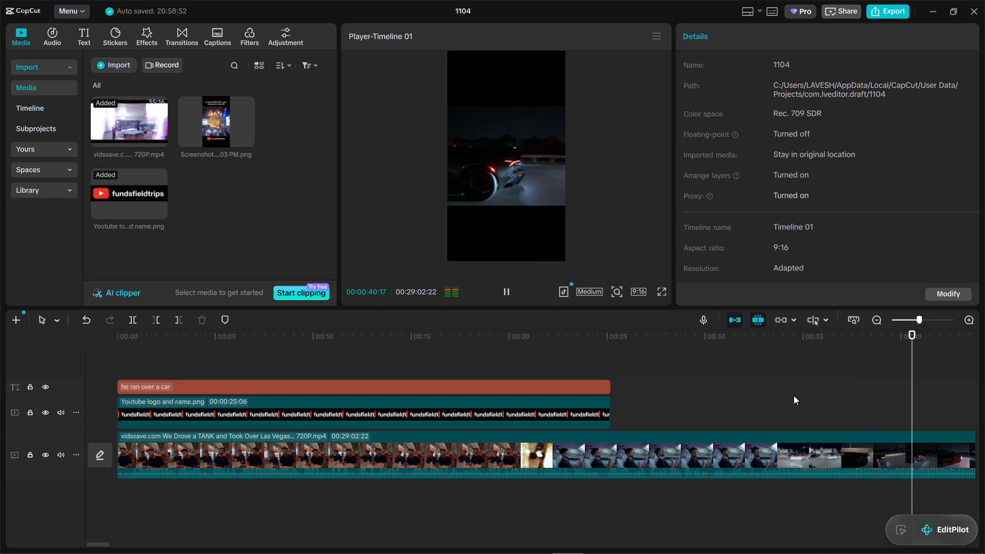
{"action": "key", "text": "space"}
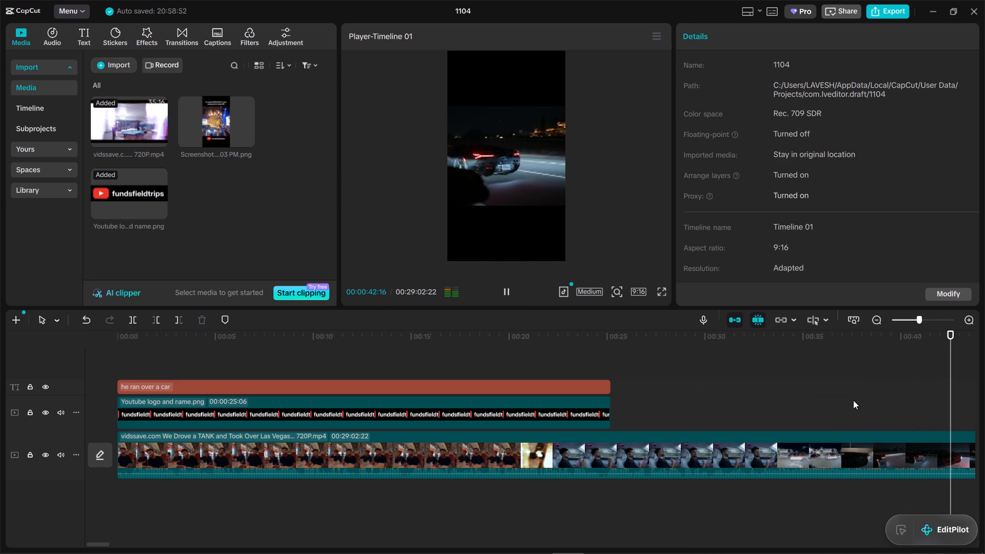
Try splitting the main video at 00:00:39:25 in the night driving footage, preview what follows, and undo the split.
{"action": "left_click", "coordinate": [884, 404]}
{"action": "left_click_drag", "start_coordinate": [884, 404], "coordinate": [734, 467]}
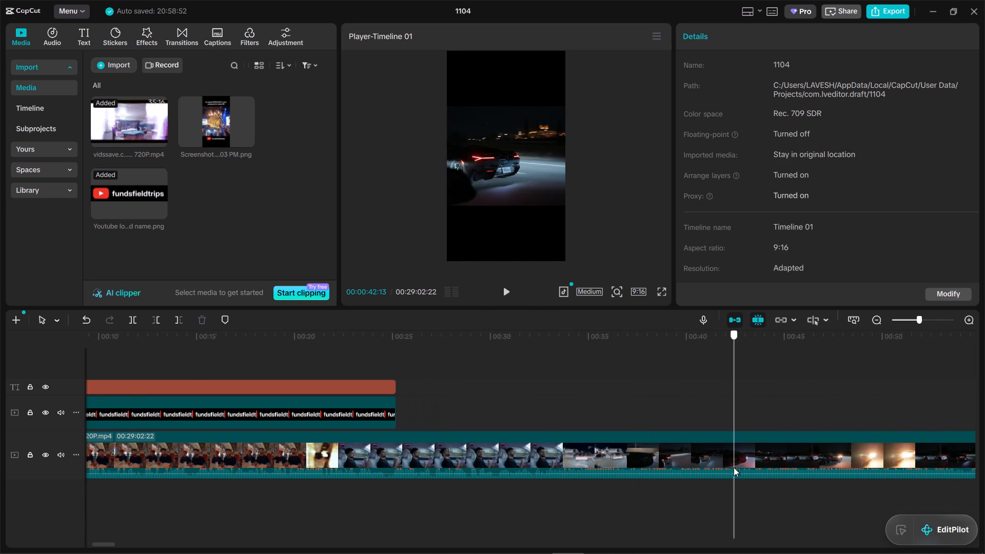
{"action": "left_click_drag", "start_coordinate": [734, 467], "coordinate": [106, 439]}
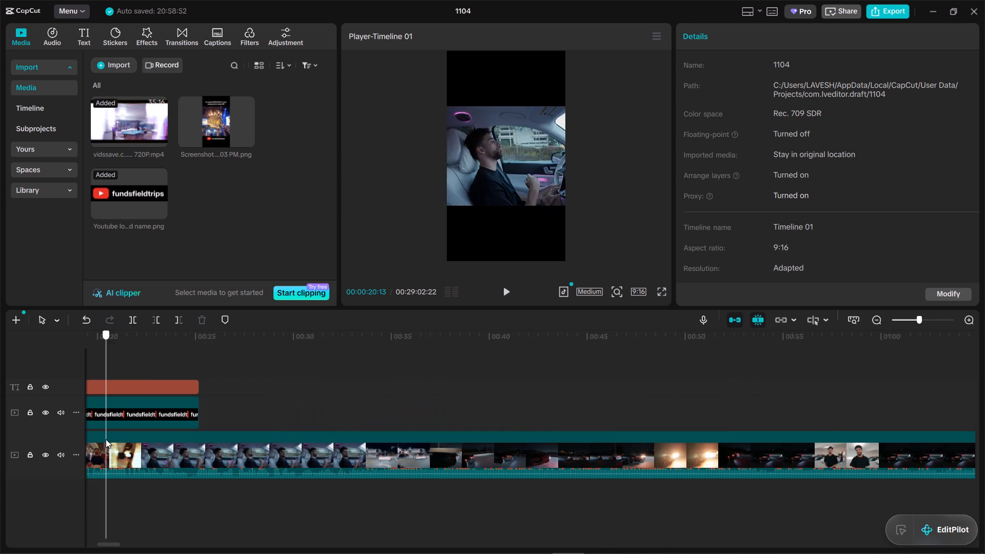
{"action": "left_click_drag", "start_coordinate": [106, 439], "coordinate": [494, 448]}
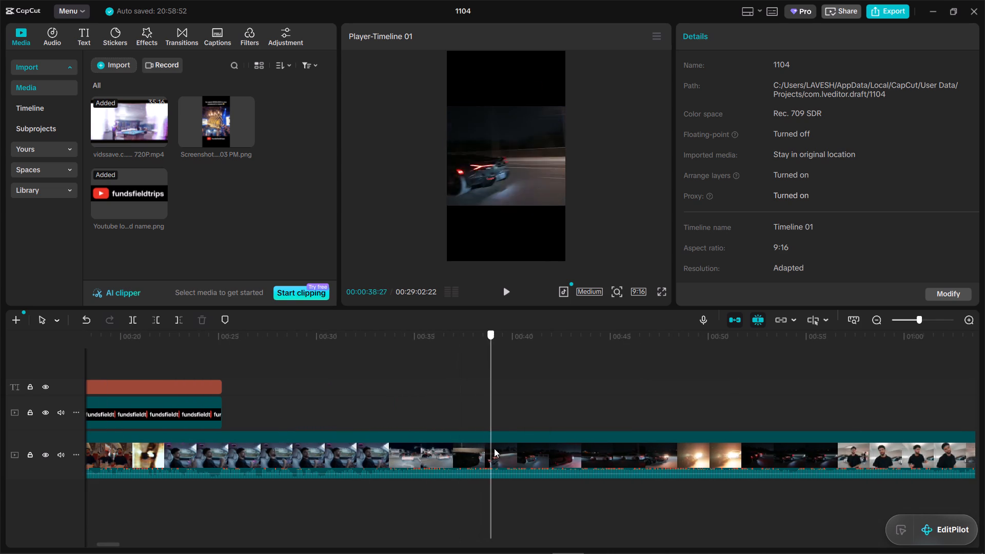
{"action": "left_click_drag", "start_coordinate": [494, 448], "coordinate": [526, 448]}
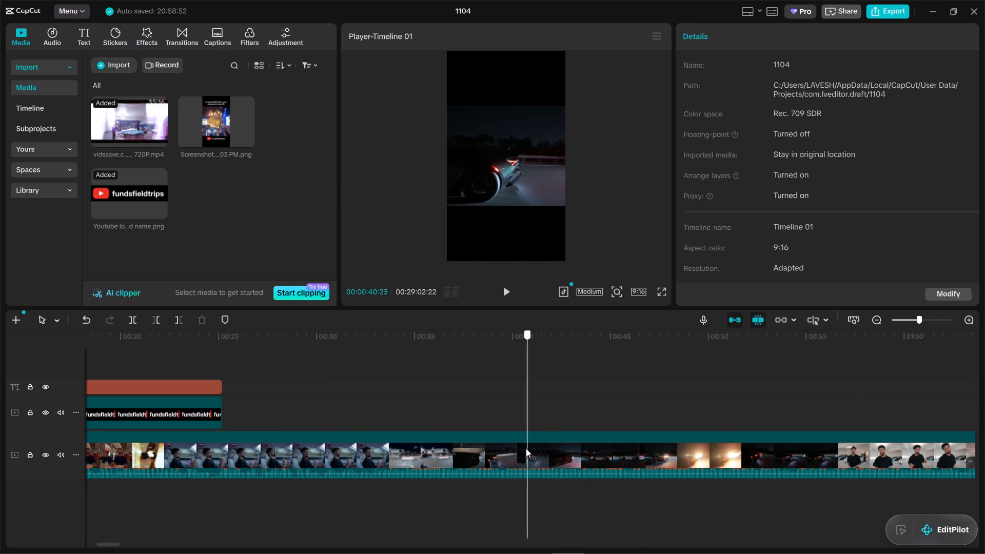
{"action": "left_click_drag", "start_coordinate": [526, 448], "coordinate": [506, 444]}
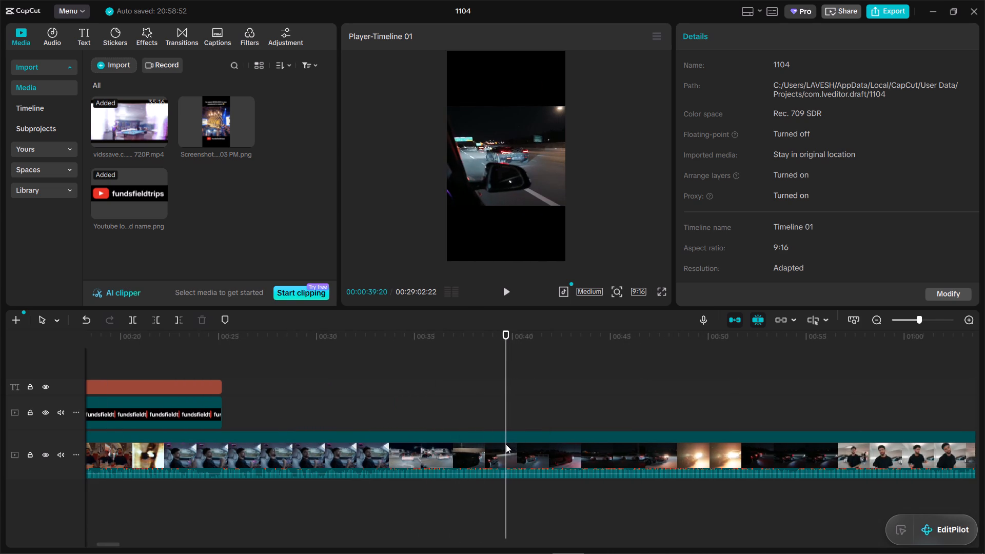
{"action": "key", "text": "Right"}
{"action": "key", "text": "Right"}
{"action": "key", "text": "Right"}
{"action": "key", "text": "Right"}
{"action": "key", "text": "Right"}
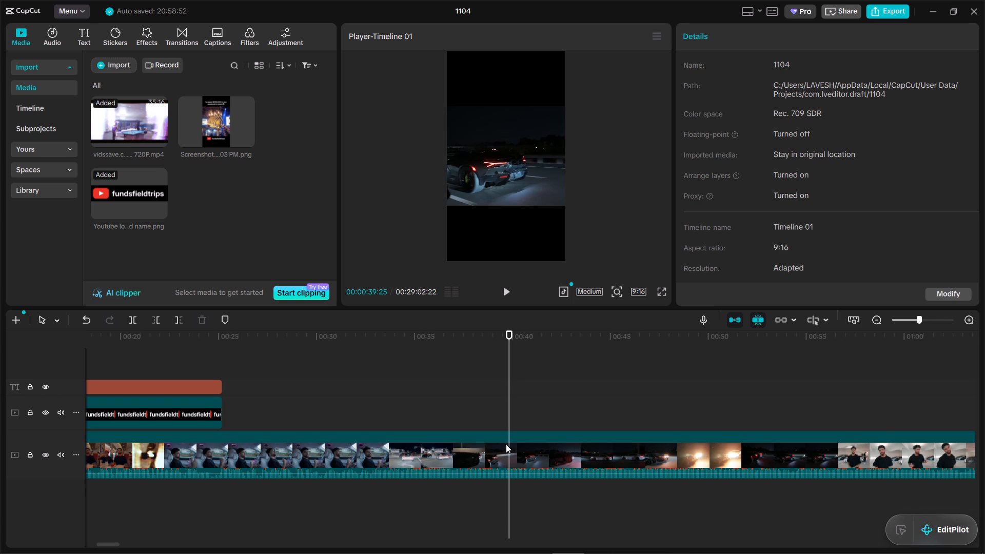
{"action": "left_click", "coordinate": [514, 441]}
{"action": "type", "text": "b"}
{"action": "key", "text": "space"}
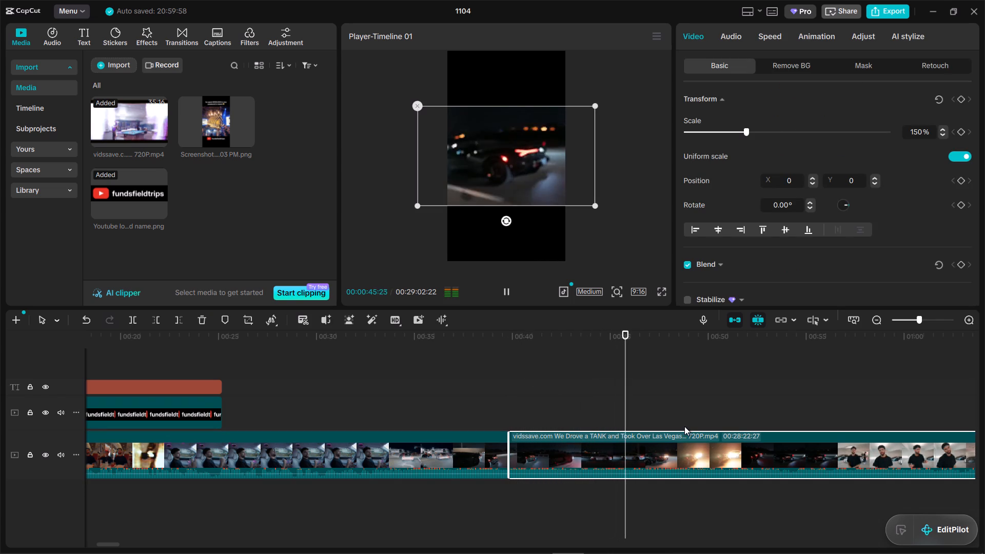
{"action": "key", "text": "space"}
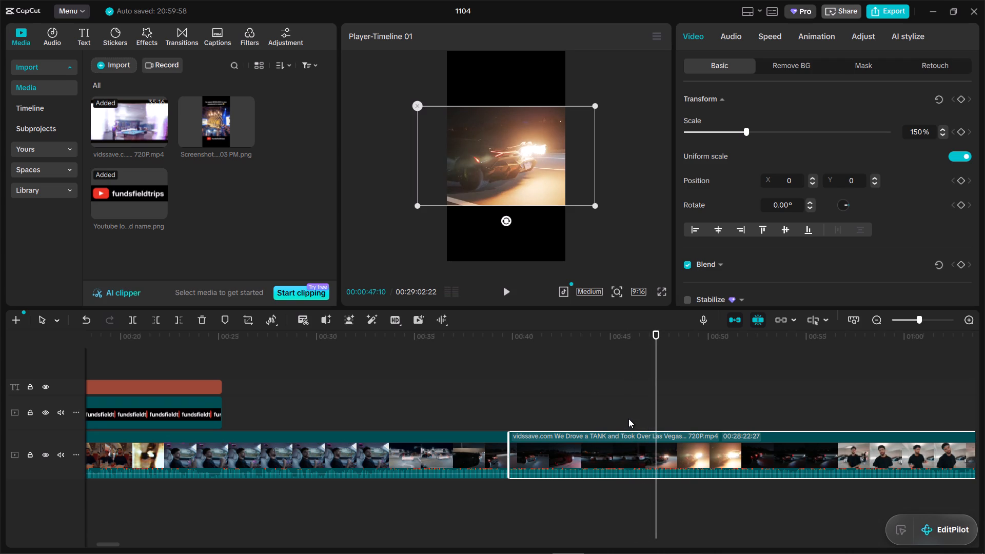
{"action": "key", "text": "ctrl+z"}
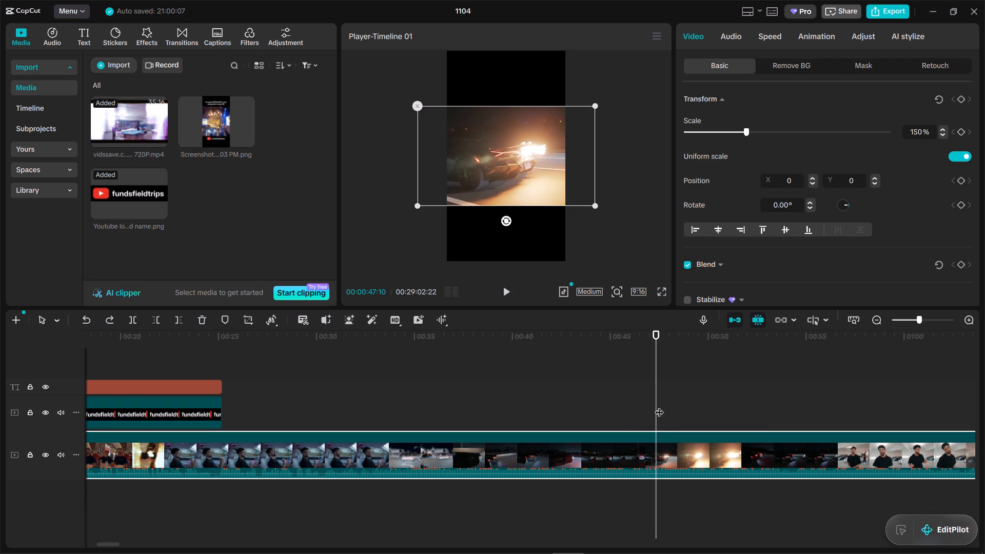
Split the main video at 00:00:45:15, at the shot of the white car driving at night.
{"action": "left_click_drag", "start_coordinate": [659, 406], "coordinate": [637, 402]}
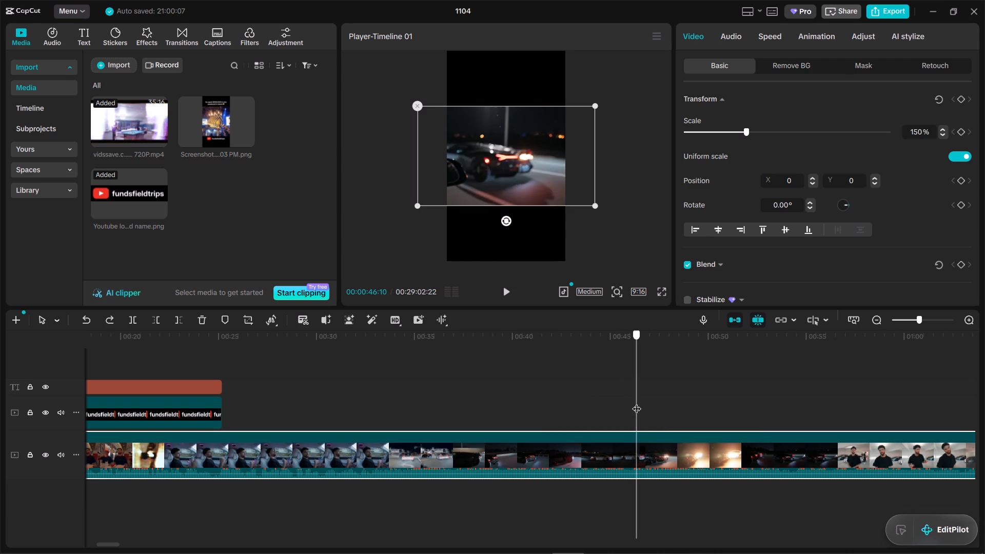
{"action": "left_click_drag", "start_coordinate": [637, 402], "coordinate": [614, 398]}
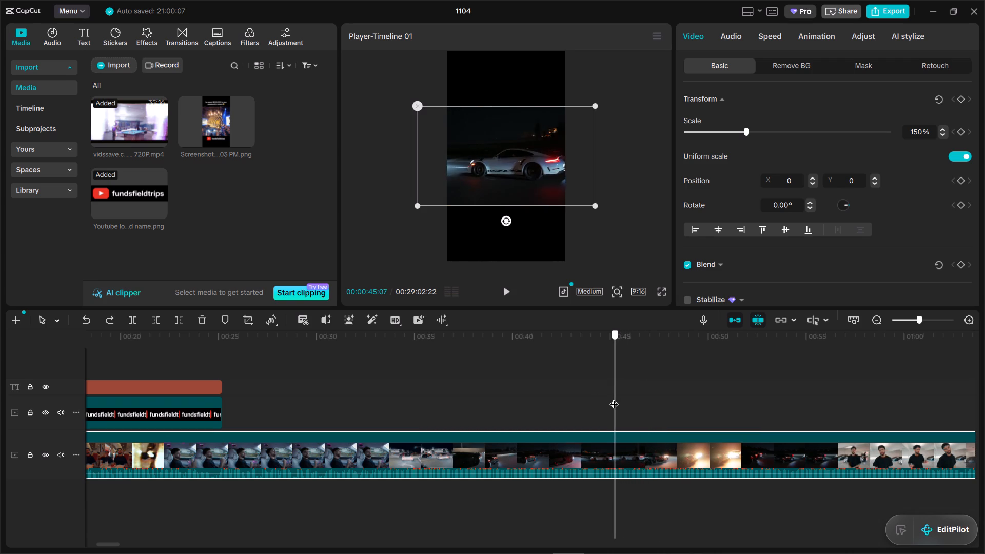
{"action": "left_click_drag", "start_coordinate": [614, 398], "coordinate": [617, 398]}
{"action": "key", "text": "Right"}
{"action": "key", "text": "Right"}
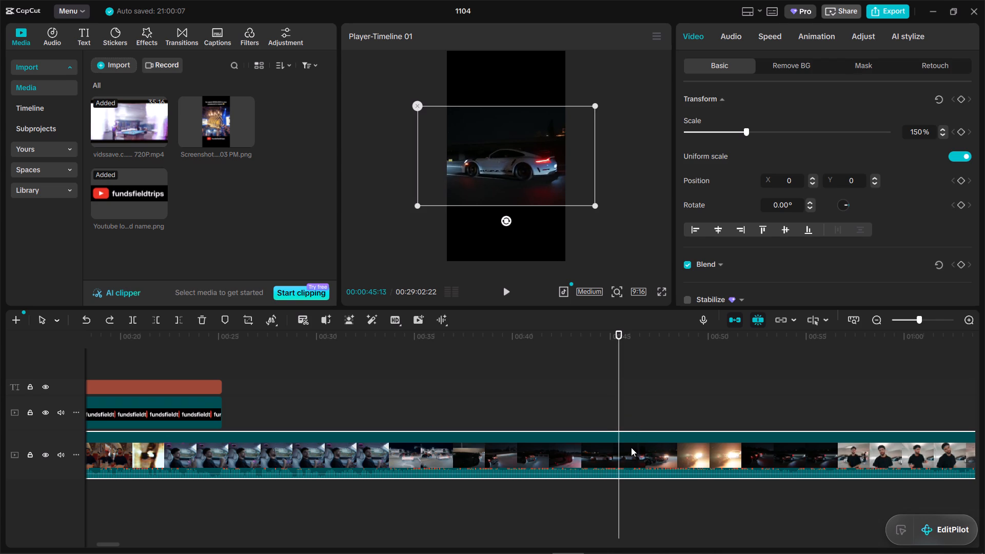
{"action": "key", "text": "Right"}
{"action": "key", "text": "Right"}
{"action": "type", "text": "b"}
Play the footage across and beyond the new cut to check where the driving clip should end.
{"action": "key", "text": "space"}
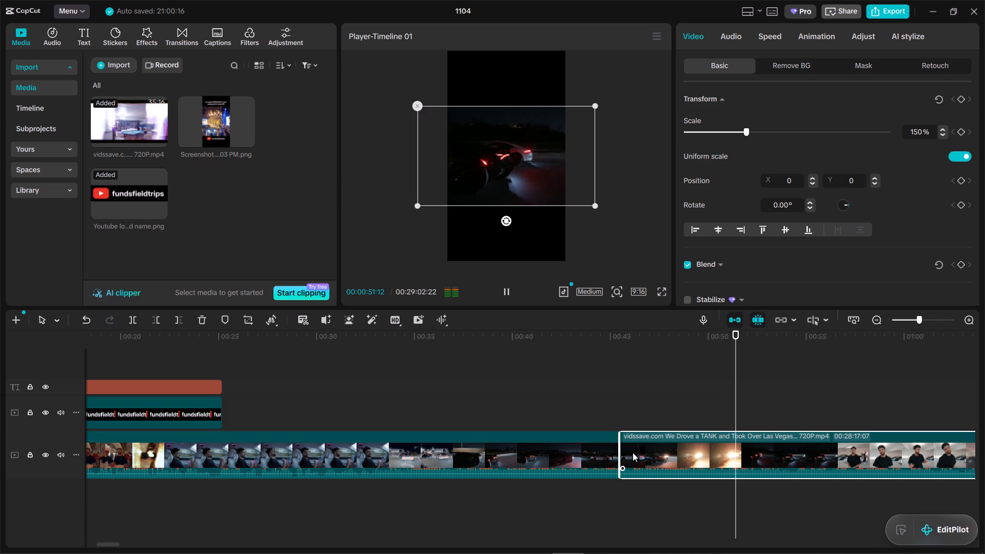
{"action": "key", "text": "space"}
{"action": "left_click", "coordinate": [678, 387]}
{"action": "left_click_drag", "start_coordinate": [678, 387], "coordinate": [550, 390]}
{"action": "key", "text": "space"}
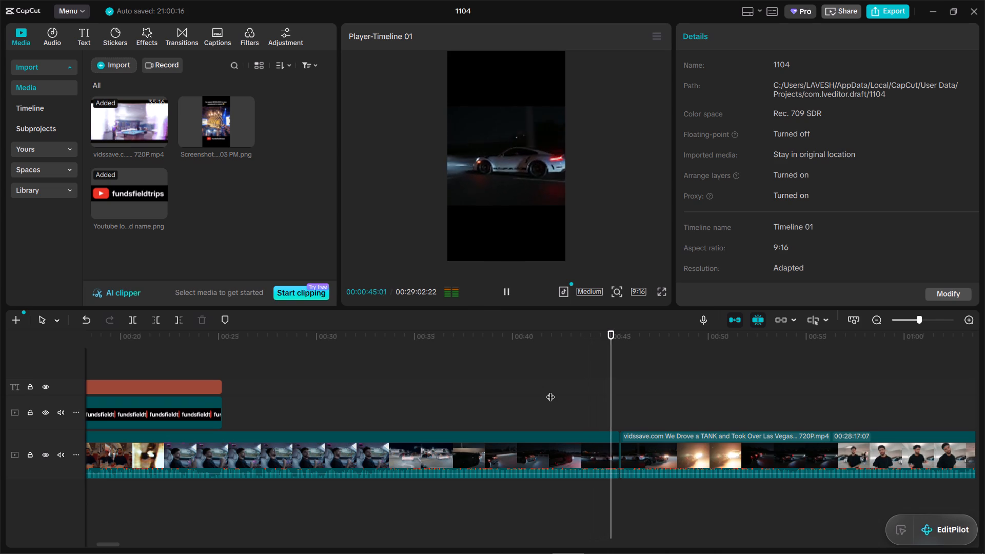
{"action": "key", "text": "space"}
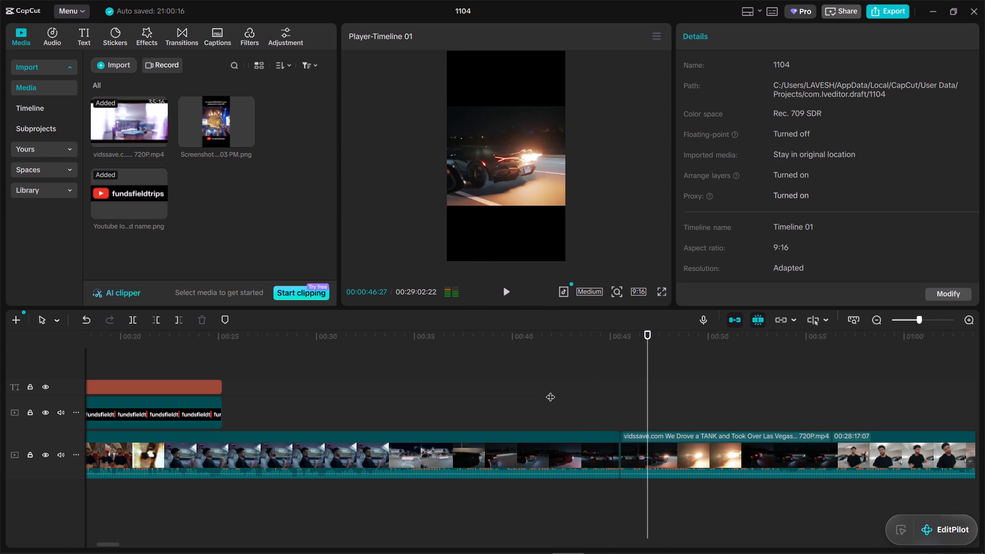
{"action": "key", "text": "space"}
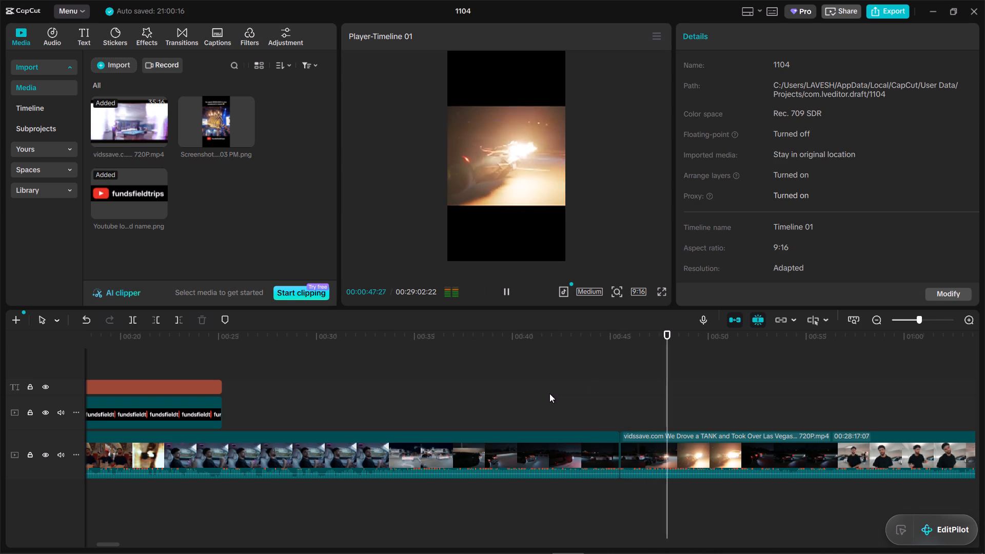
{"action": "key", "text": "space"}
Split the first clip at 00:00:23:18, in the in-car talking shot, and delete the part before the cut.
{"action": "left_click", "coordinate": [549, 393]}
{"action": "left_click_drag", "start_coordinate": [549, 393], "coordinate": [489, 420]}
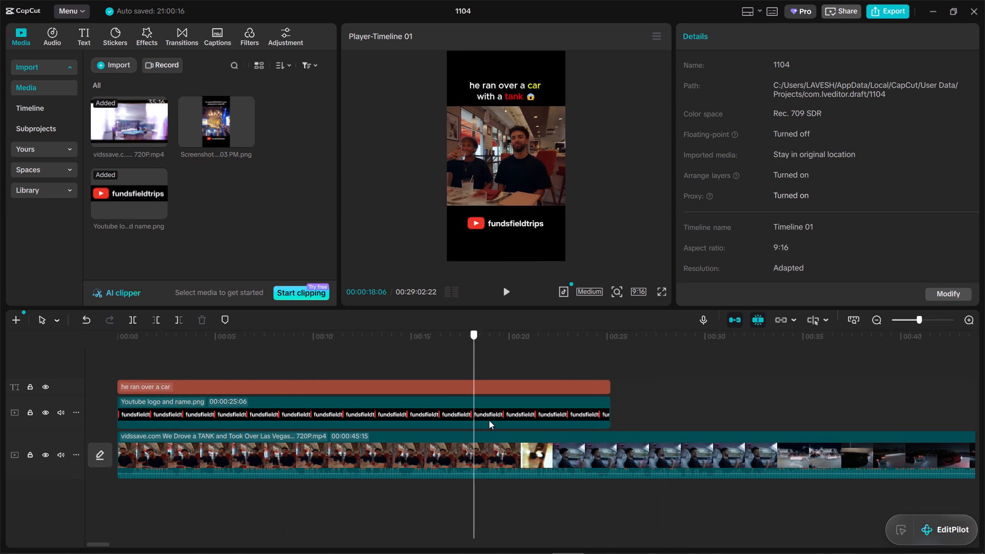
{"action": "left_click_drag", "start_coordinate": [489, 420], "coordinate": [580, 441]}
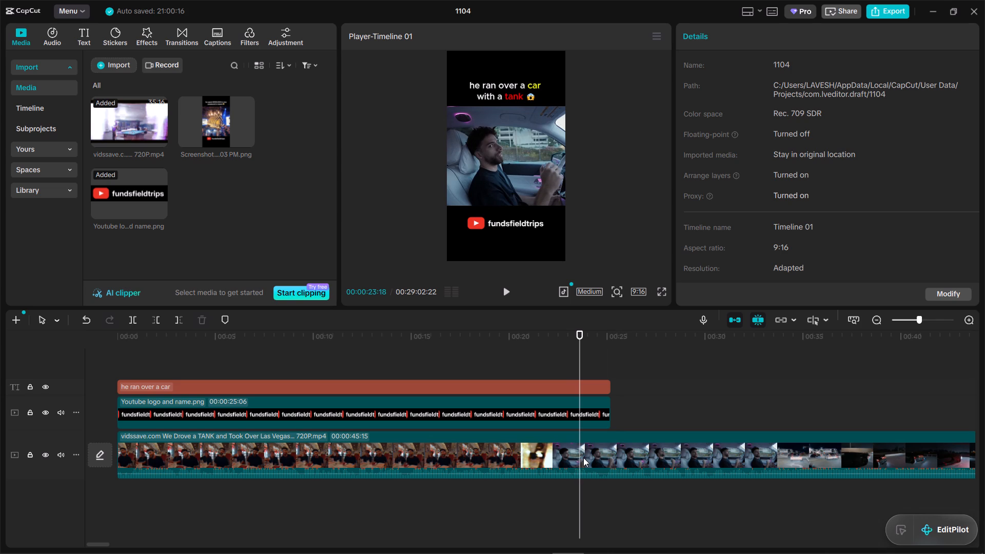
{"action": "left_click", "coordinate": [583, 458]}
{"action": "key", "text": "b"}
{"action": "left_click", "coordinate": [474, 446]}
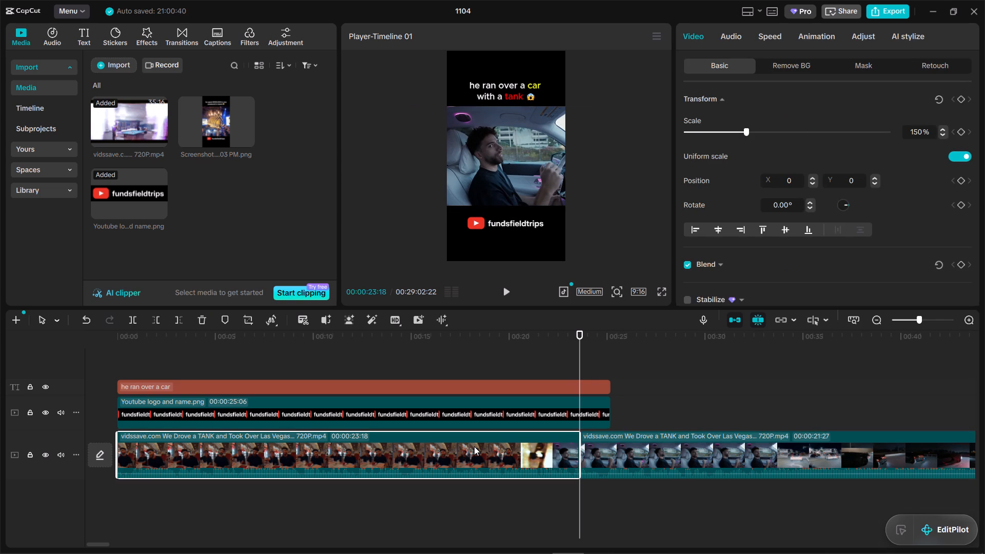
{"action": "key", "text": "d"}
Preview the new opening and extend the first clip's start backward to a clip length of 00:00:23:27.
{"action": "left_click", "coordinate": [293, 352]}
{"action": "left_click_drag", "start_coordinate": [293, 352], "coordinate": [0, 352]}
{"action": "key", "text": "space"}
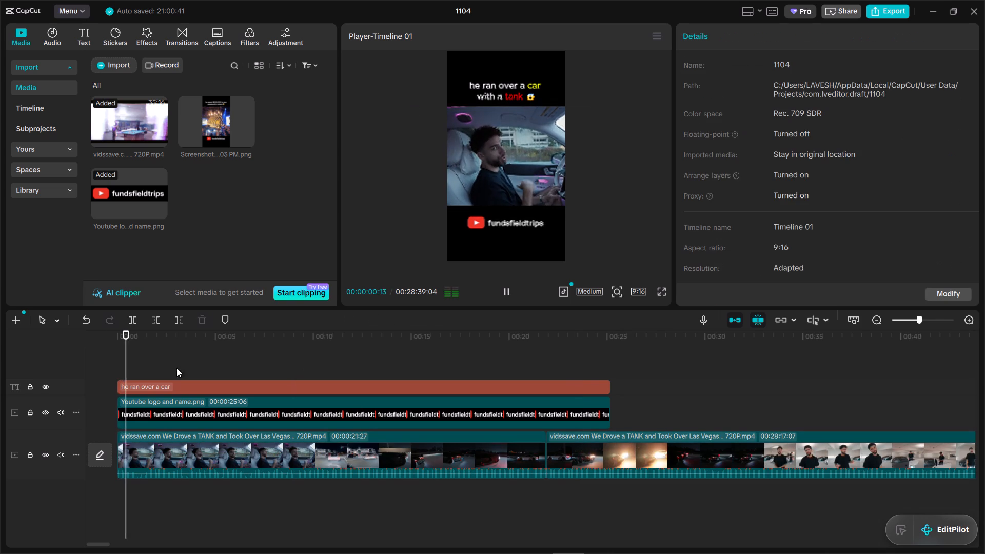
{"action": "key", "text": "space"}
{"action": "left_click", "coordinate": [147, 451]}
{"action": "left_click_drag", "start_coordinate": [116, 443], "coordinate": [111, 443]}
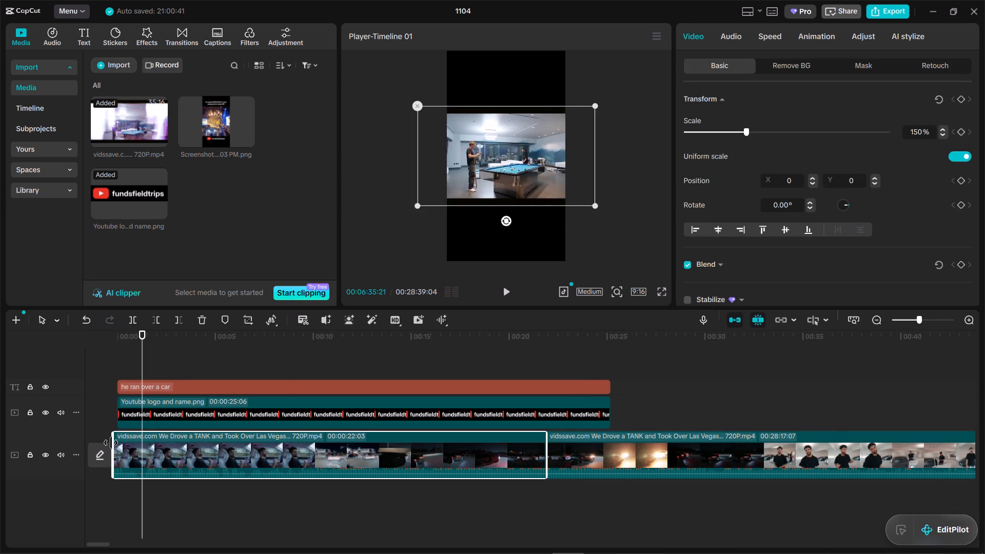
{"action": "left_click_drag", "start_coordinate": [111, 443], "coordinate": [80, 443]}
Play the first clip from its start and replay the night driving section up to about 00:00:21 to review its pacing.
{"action": "left_click", "coordinate": [159, 368]}
{"action": "left_click_drag", "start_coordinate": [159, 368], "coordinate": [31, 368]}
{"action": "key", "text": "space"}
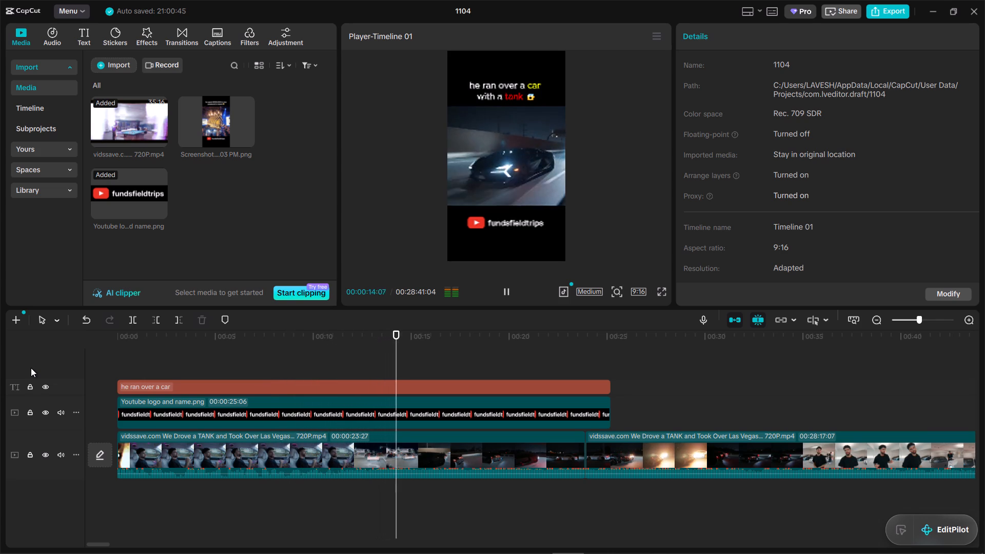
{"action": "key", "text": "space"}
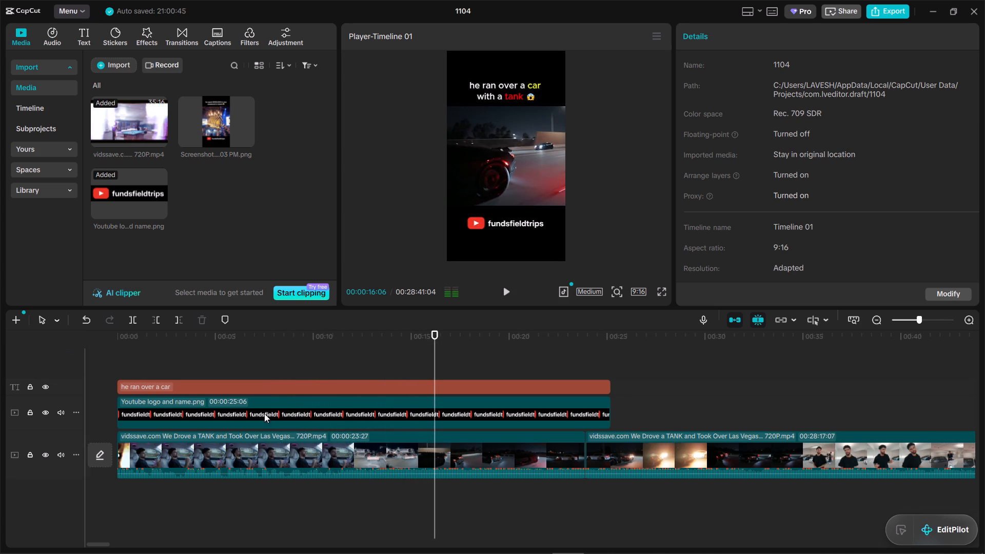
{"action": "left_click", "coordinate": [407, 363]}
{"action": "left_click_drag", "start_coordinate": [407, 363], "coordinate": [346, 365]}
{"action": "key", "text": "space"}
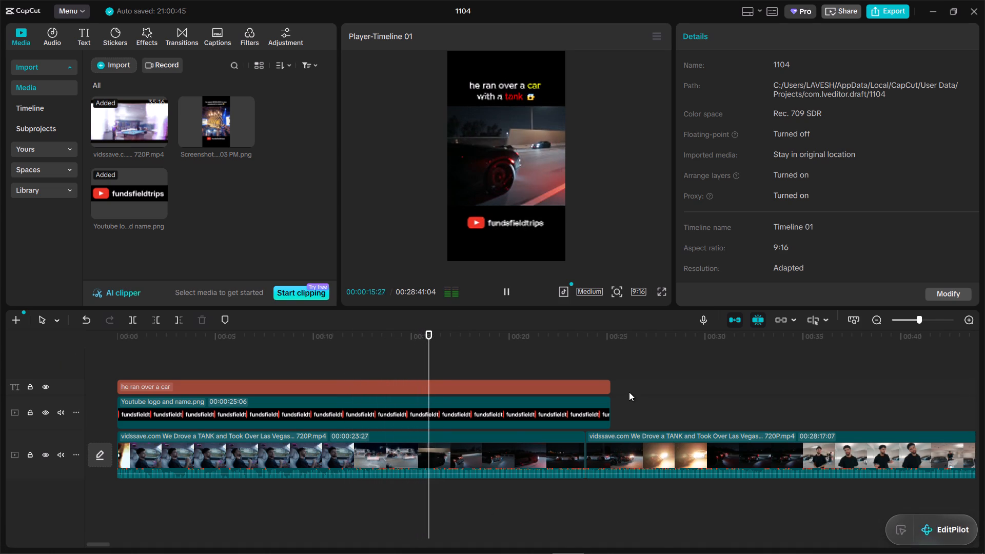
{"action": "key", "text": "space"}
{"action": "key", "text": "space"}
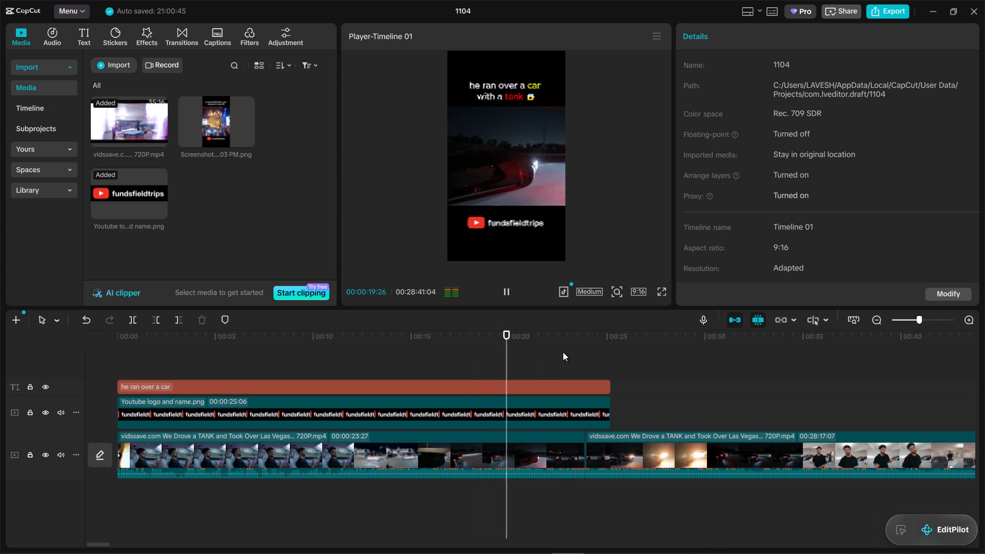
{"action": "key", "text": "space"}
{"action": "left_click", "coordinate": [508, 354]}
{"action": "left_click_drag", "start_coordinate": [508, 354], "coordinate": [470, 355]}
{"action": "key", "text": "space"}
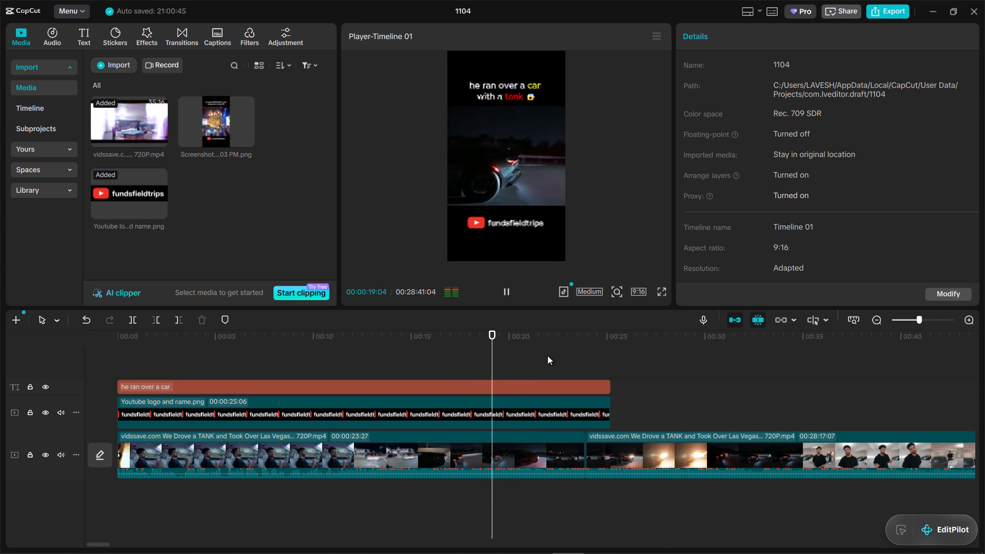
{"action": "key", "text": "space"}
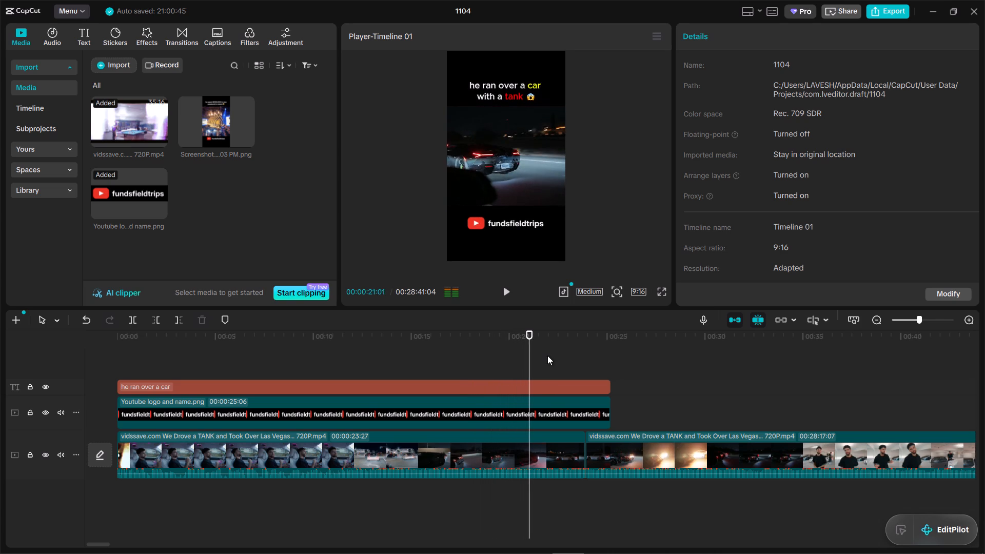
Undo the extension of the first clip's start, the deletion of its opening part and the earlier split.
{"action": "left_click", "coordinate": [514, 357]}
{"action": "left_click_drag", "start_coordinate": [514, 357], "coordinate": [493, 357]}
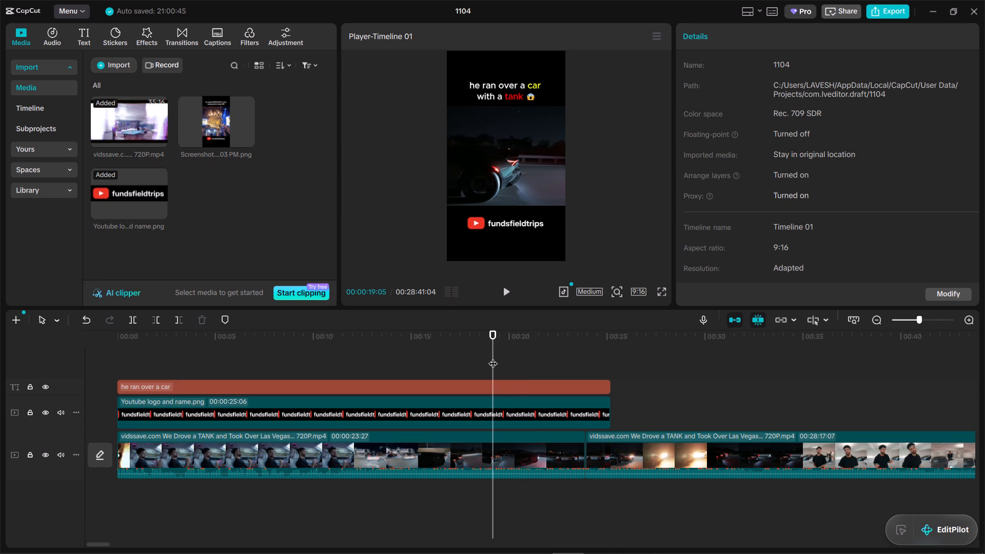
{"action": "key", "text": "ctrl+z"}
{"action": "key", "text": "ctrl+z"}
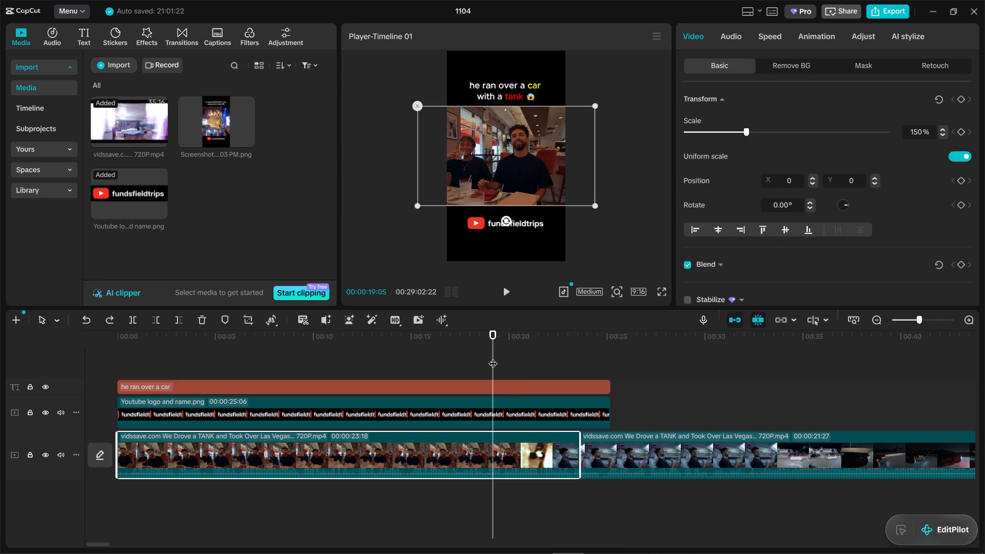
{"action": "key", "text": "ctrl+z"}
Split the first clip at 00:00:19:05 in the restaurant shot and delete the part before the cut, keeping the part after it.
{"action": "key", "text": "b"}
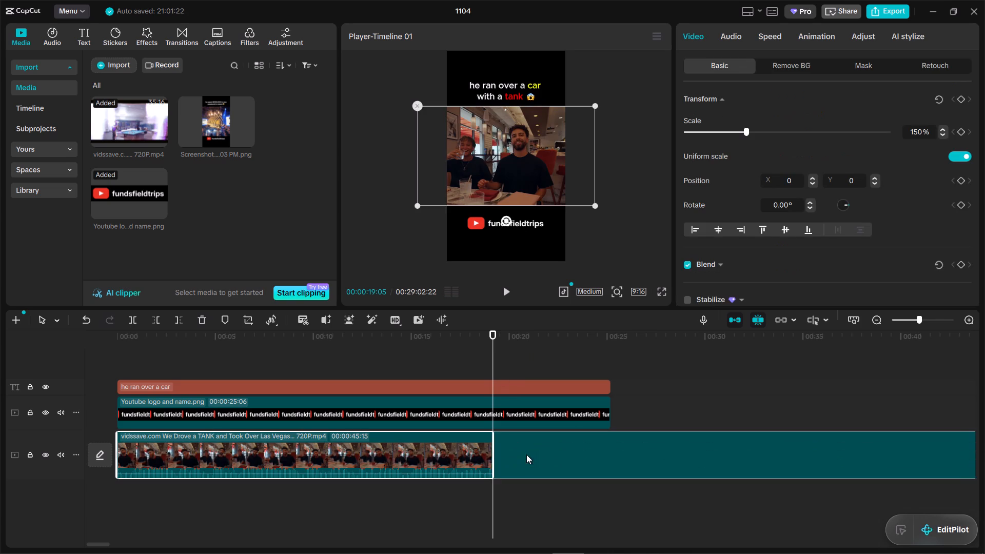
{"action": "key", "text": "d"}
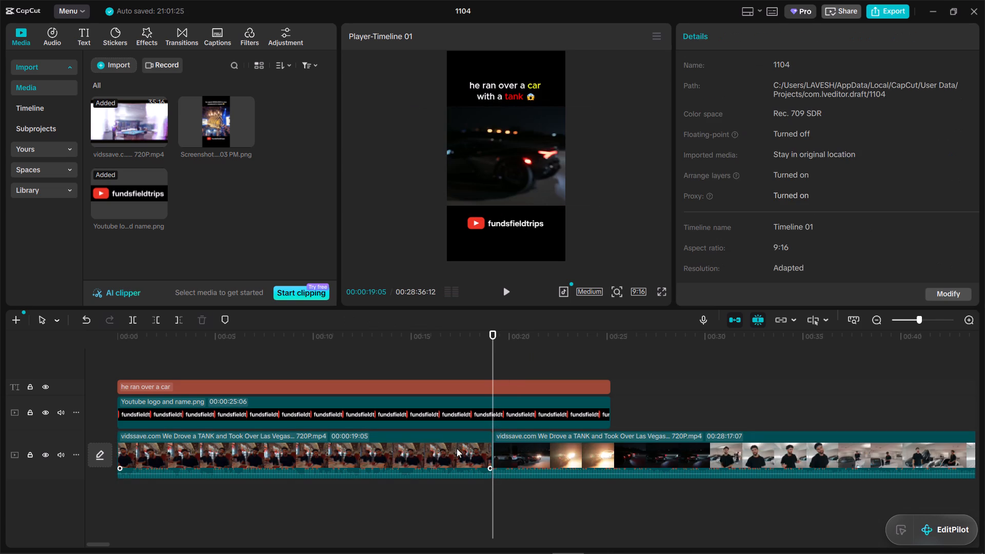
{"action": "key", "text": "ctrl+z"}
{"action": "left_click", "coordinate": [410, 443]}
{"action": "key", "text": "d"}
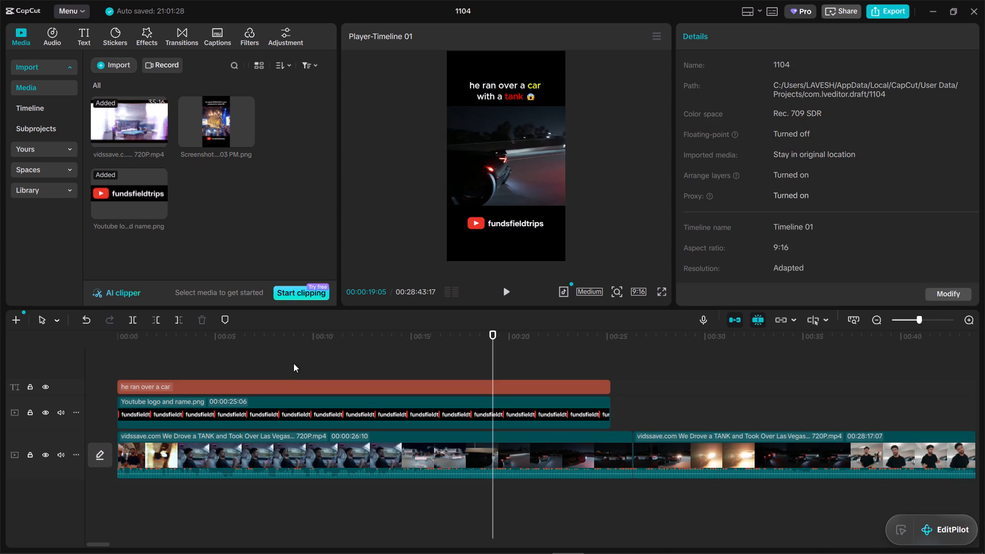
Split the first clip at 00:00:20:23, in the night driving shot of the dark supercar seen from behind.
{"action": "left_click", "coordinate": [293, 363]}
{"action": "left_click_drag", "start_coordinate": [293, 363], "coordinate": [539, 375]}
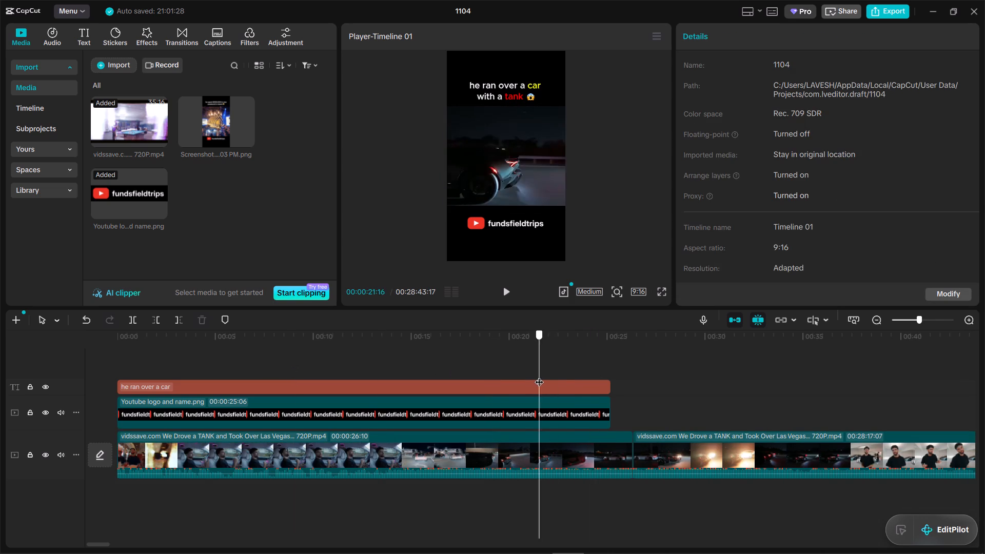
{"action": "left_click_drag", "start_coordinate": [539, 375], "coordinate": [532, 375]}
{"action": "key", "text": "space"}
{"action": "key", "text": "space"}
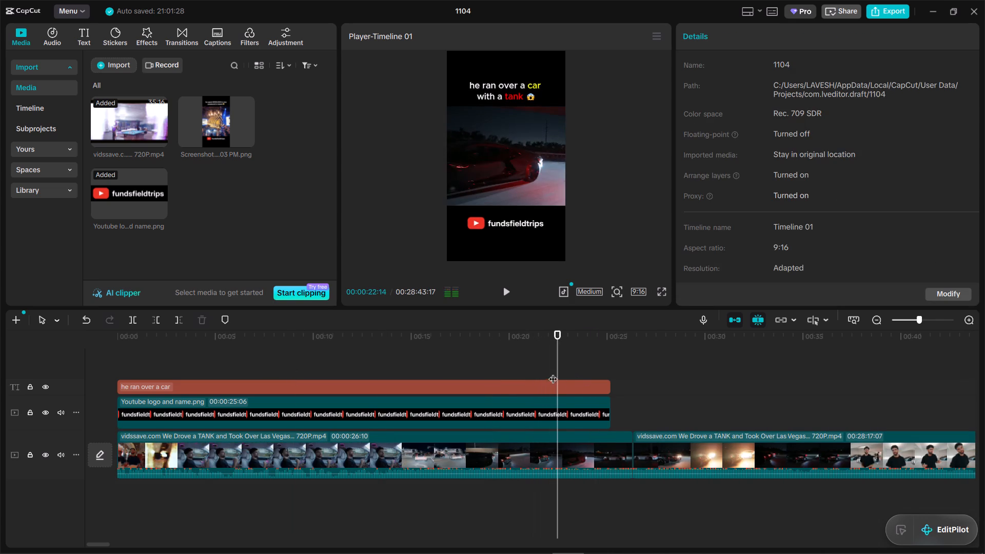
{"action": "left_click", "coordinate": [529, 371]}
{"action": "key", "text": "space"}
{"action": "key", "text": "space"}
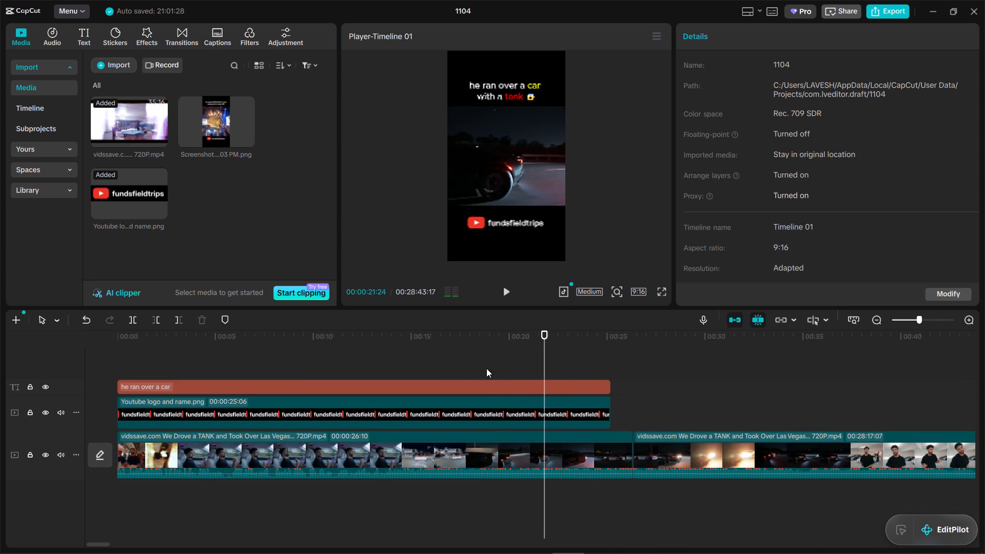
{"action": "left_click", "coordinate": [502, 365]}
{"action": "left_click_drag", "start_coordinate": [502, 365], "coordinate": [525, 370]}
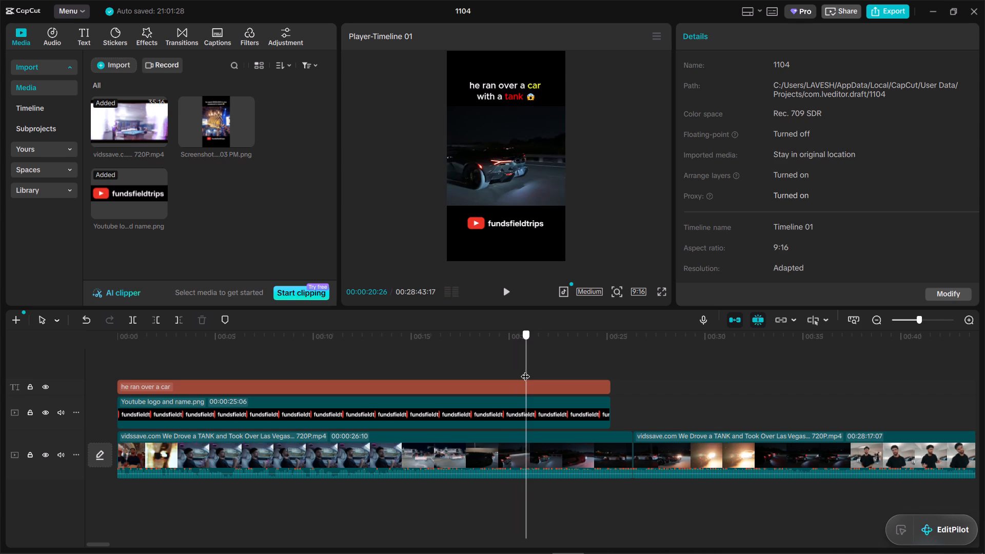
{"action": "left_click_drag", "start_coordinate": [525, 370], "coordinate": [524, 370]}
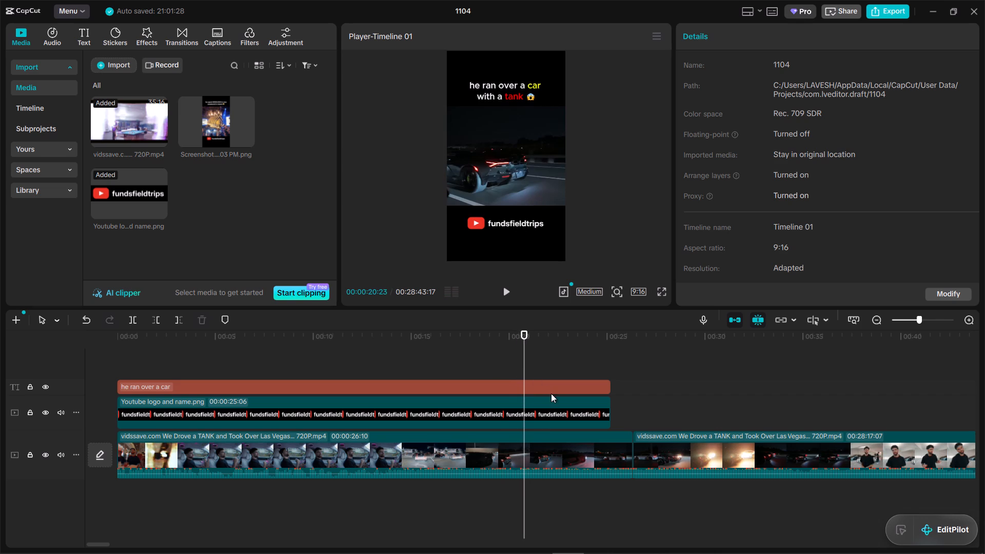
{"action": "left_click", "coordinate": [538, 458]}
{"action": "type", "text": "b"}
Split the night driving piece again at 00:00:23:05, on the frame of the supercar's lit front under red light.
{"action": "key", "text": "space"}
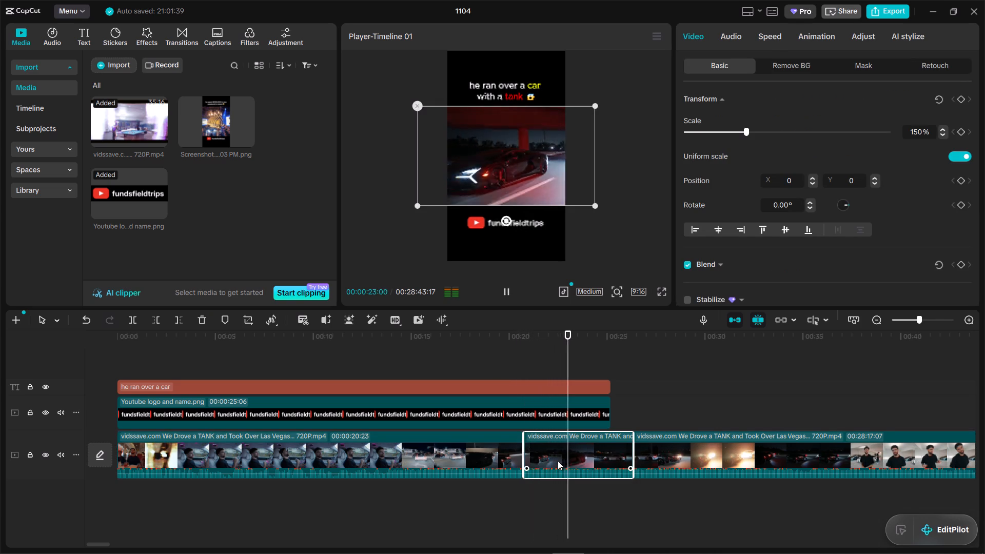
{"action": "key", "text": "space"}
{"action": "left_click_drag", "start_coordinate": [581, 365], "coordinate": [572, 363]}
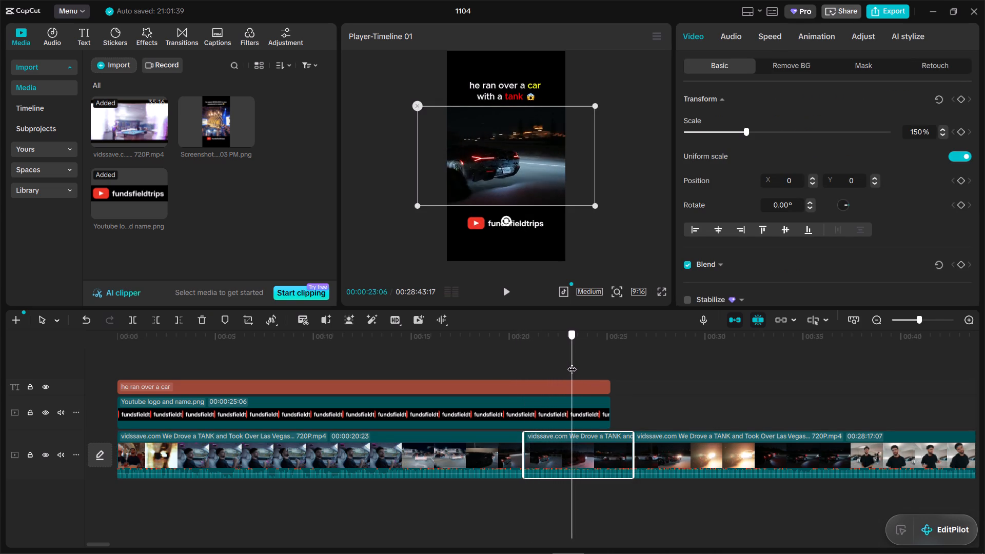
{"action": "left_click_drag", "start_coordinate": [572, 363], "coordinate": [568, 362]}
{"action": "key", "text": "Right"}
{"action": "key", "text": "Right"}
{"action": "key", "text": "Right"}
{"action": "key", "text": "Right"}
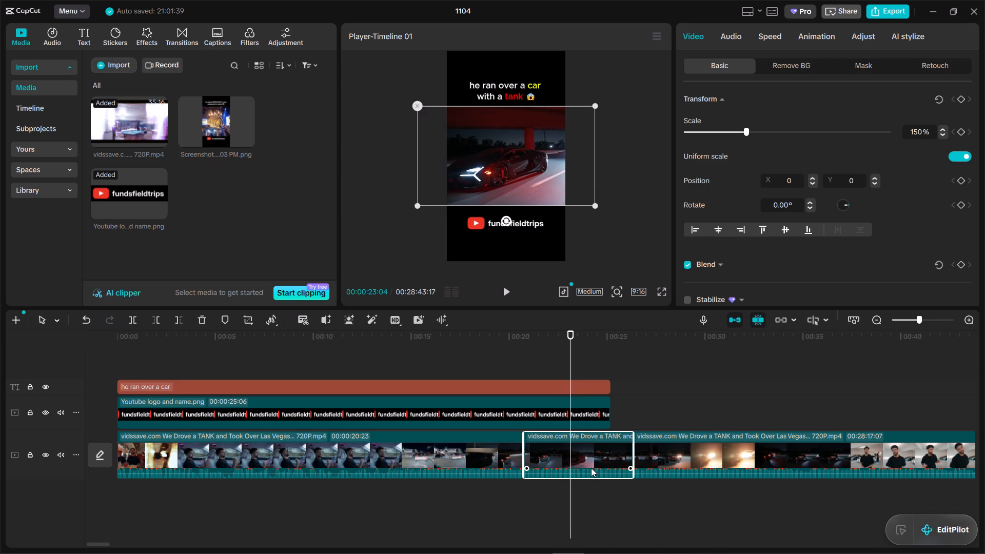
{"action": "key", "text": "Right"}
{"action": "key", "text": "Left"}
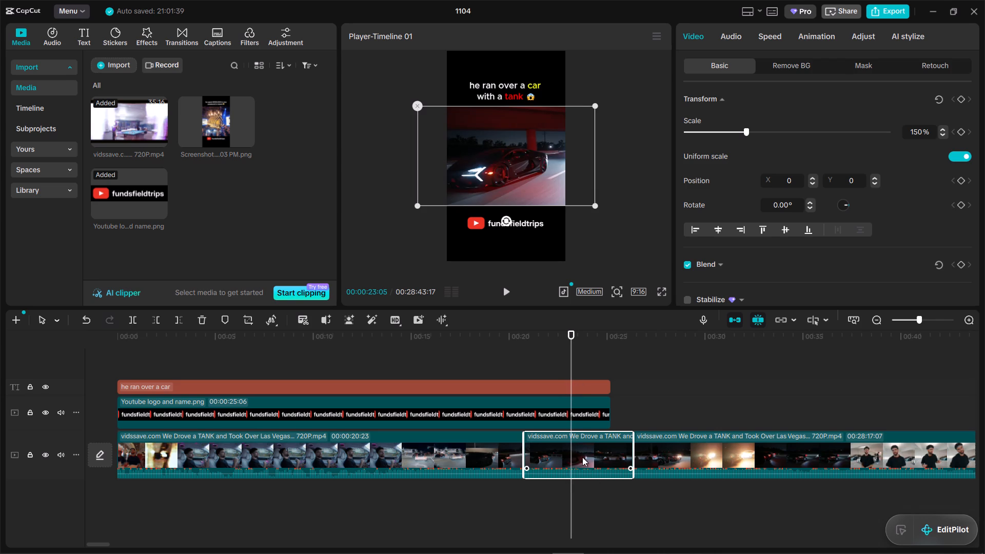
{"action": "key", "text": "b"}
Move the short supercar piece between the two cuts to the very start of the video track.
{"action": "left_click", "coordinate": [555, 456]}
{"action": "left_click_drag", "start_coordinate": [555, 455], "coordinate": [110, 446]}
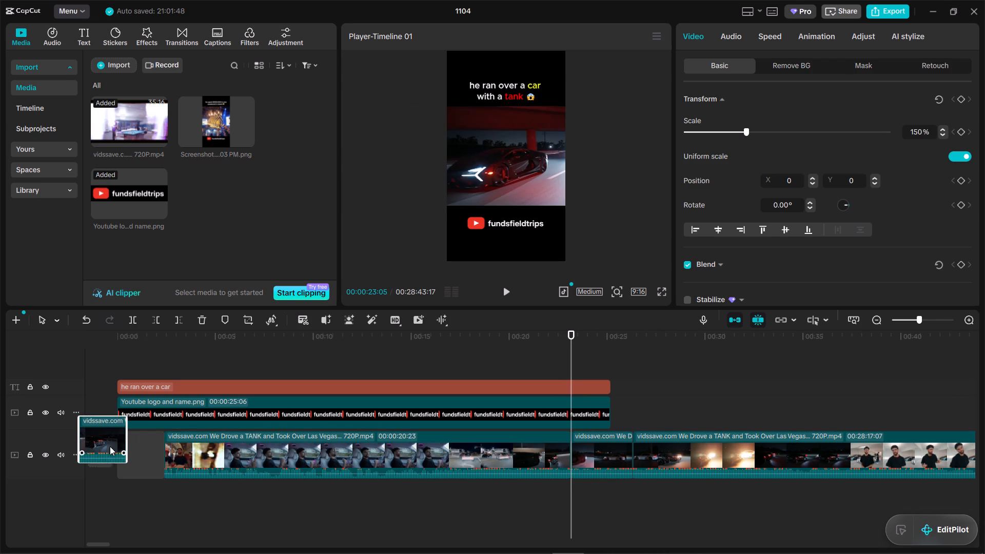
{"action": "left_click_drag", "start_coordinate": [110, 446], "coordinate": [125, 458]}
Play the new opening from the start and check how the supercar shot leads into the restaurant and in-car talking shots.
{"action": "left_click", "coordinate": [298, 359]}
{"action": "left_click_drag", "start_coordinate": [298, 359], "coordinate": [0, 371]}
{"action": "key", "text": "space"}
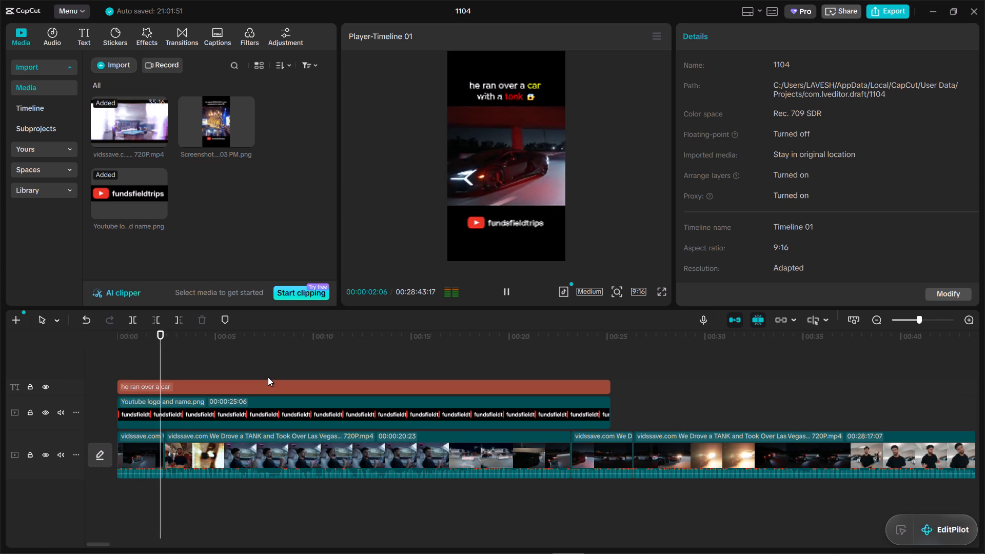
{"action": "key", "text": "space"}
{"action": "key", "text": "space"}
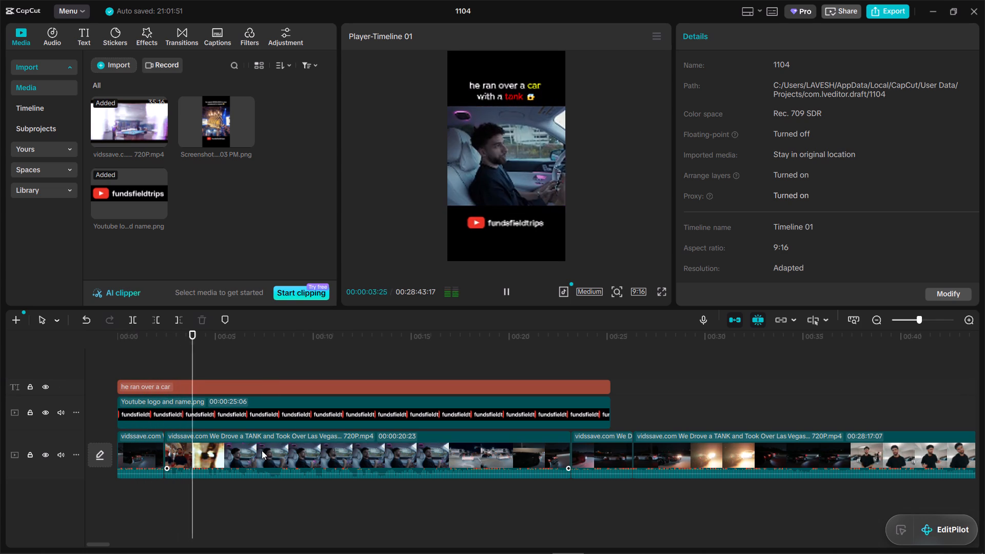
{"action": "key", "text": "space"}
{"action": "key", "text": "space"}
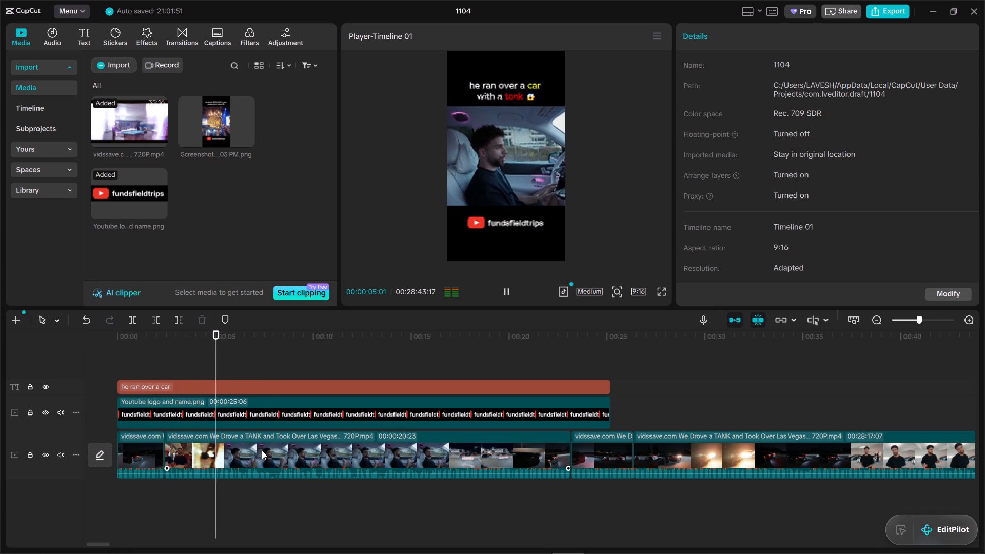
{"action": "key", "text": "space"}
{"action": "left_click", "coordinate": [195, 363]}
{"action": "key", "text": "space"}
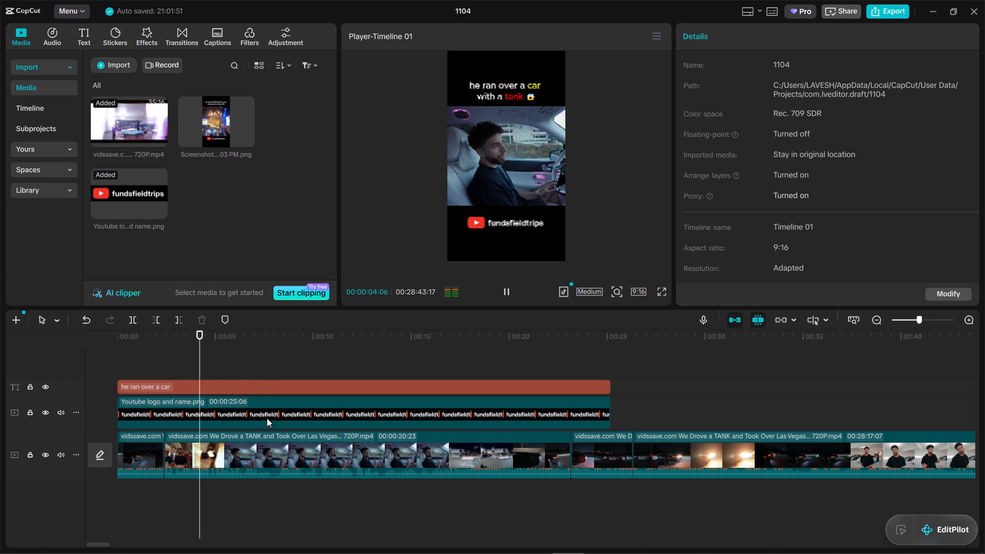
{"action": "key", "text": "space"}
Split the second clip at 00:00:03:15 and delete the short restaurant piece between the supercar opening and the cut.
{"action": "left_click", "coordinate": [168, 353]}
{"action": "left_click_drag", "start_coordinate": [168, 353], "coordinate": [157, 352]}
{"action": "key", "text": "space"}
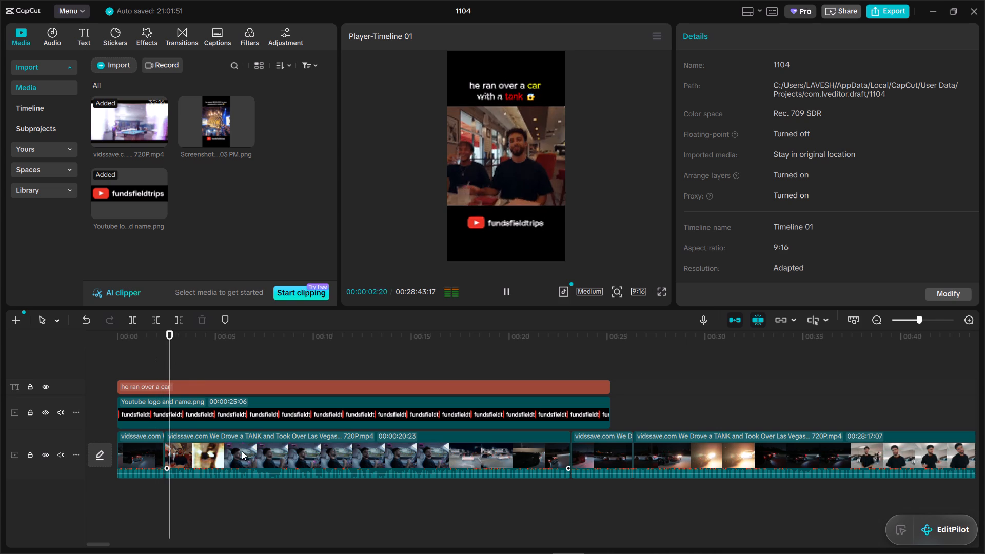
{"action": "key", "text": "space"}
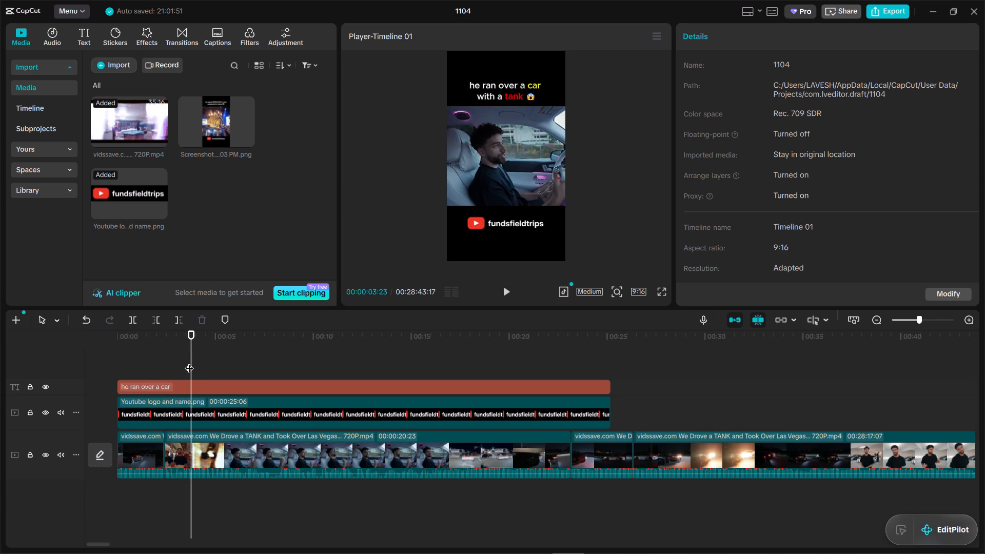
{"action": "left_click", "coordinate": [189, 362]}
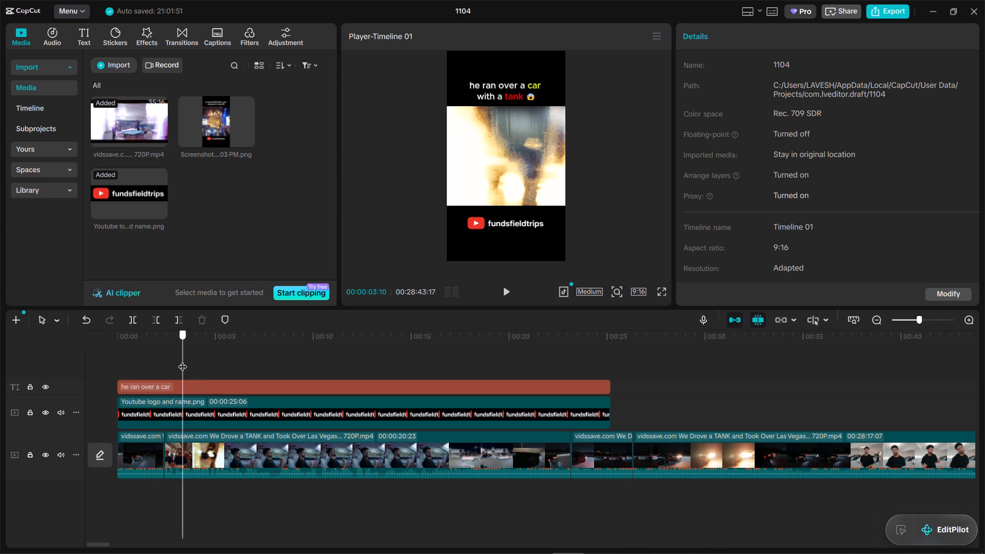
{"action": "left_click", "coordinate": [191, 445]}
{"action": "key", "text": "b"}
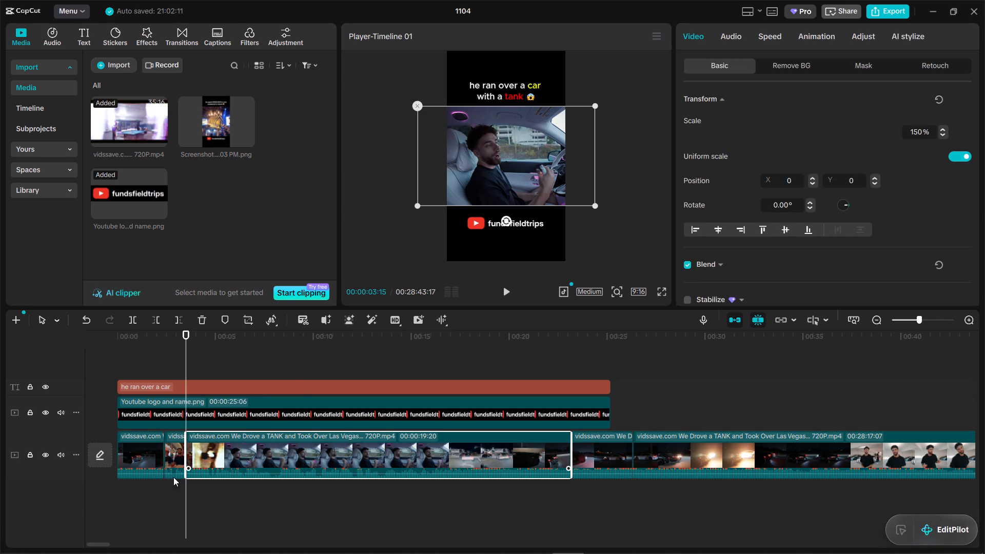
{"action": "left_click", "coordinate": [174, 454]}
{"action": "key", "text": "d"}
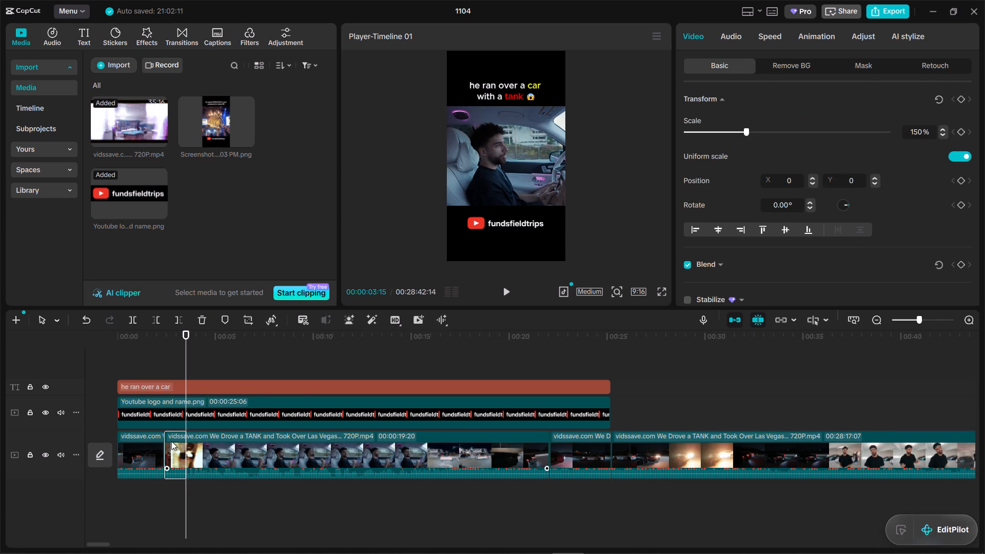
Play the edit from the start through the in-car talk and night driving to about 00:00:22 to review its flow.
{"action": "left_click", "coordinate": [153, 367]}
{"action": "left_click_drag", "start_coordinate": [153, 367], "coordinate": [0, 348]}
{"action": "key", "text": "space"}
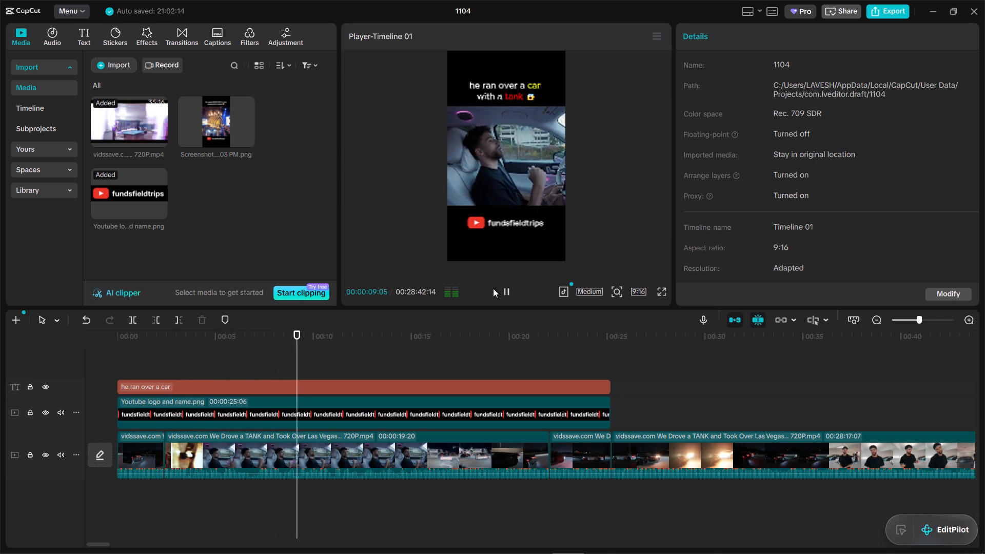
{"action": "key", "text": "space"}
{"action": "left_click", "coordinate": [253, 353]}
{"action": "key", "text": "space"}
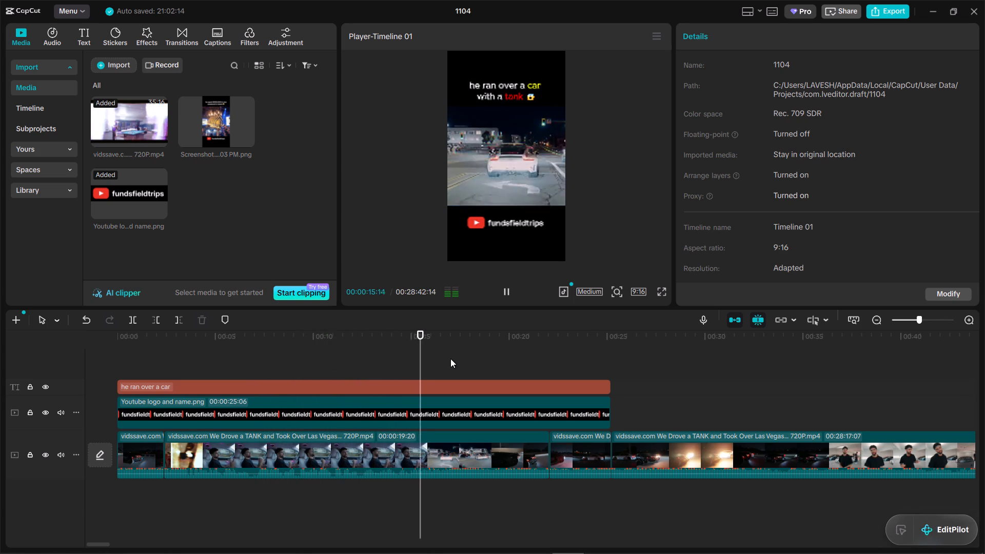
{"action": "key", "text": "space"}
{"action": "left_click_drag", "start_coordinate": [432, 358], "coordinate": [403, 353]}
{"action": "key", "text": "space"}
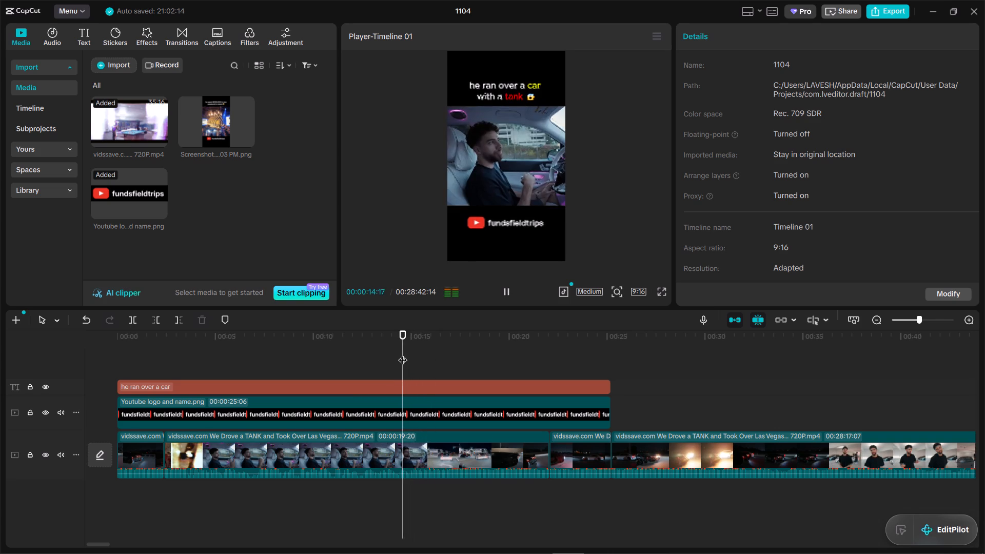
{"action": "key", "text": "space"}
{"action": "key", "text": "space"}
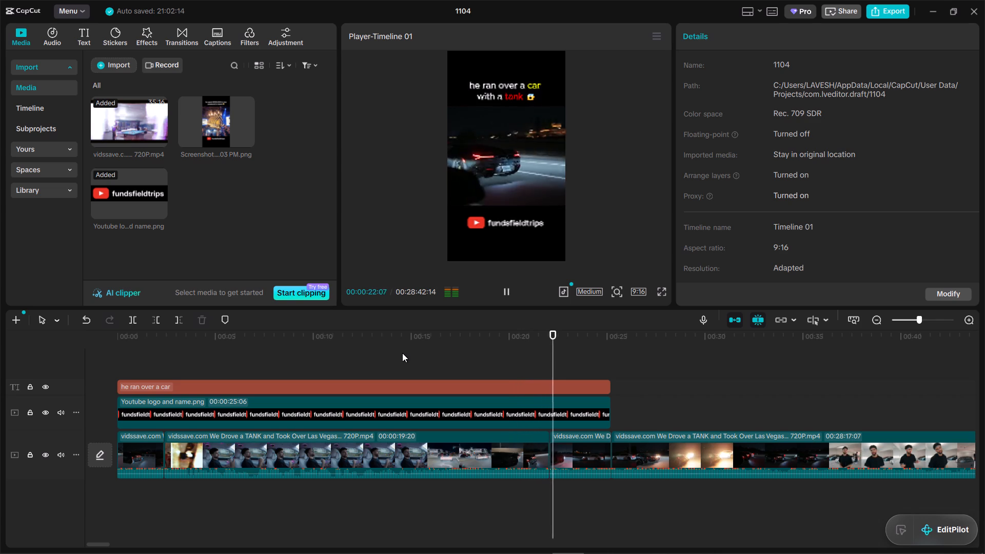
{"action": "key", "text": "space"}
Replay the edit from the start and split the in-car talking clip at 00:00:09:06.
{"action": "left_click", "coordinate": [402, 353]}
{"action": "left_click_drag", "start_coordinate": [402, 353], "coordinate": [0, 365]}
{"action": "key", "text": "space"}
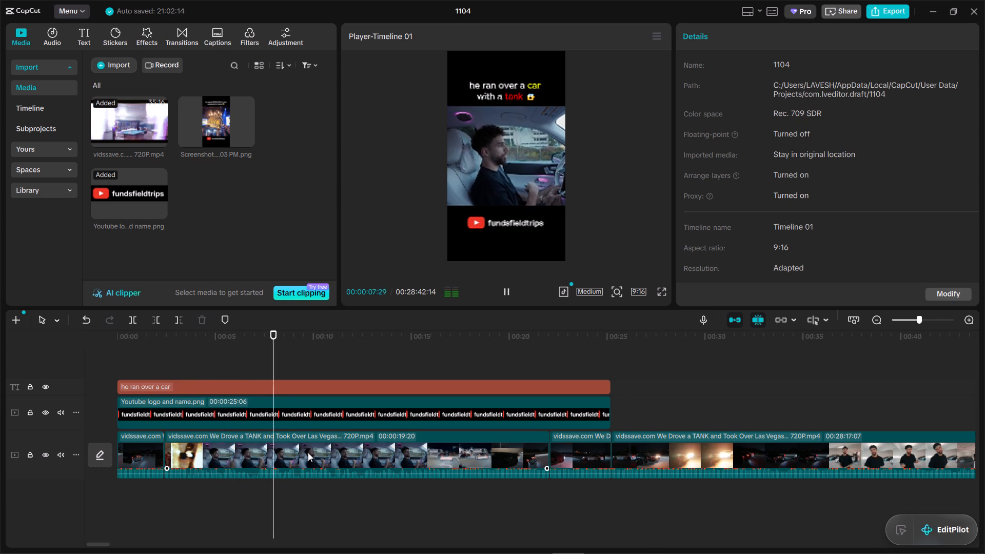
{"action": "key", "text": "space"}
{"action": "key", "text": "space"}
{"action": "key", "text": "space"}
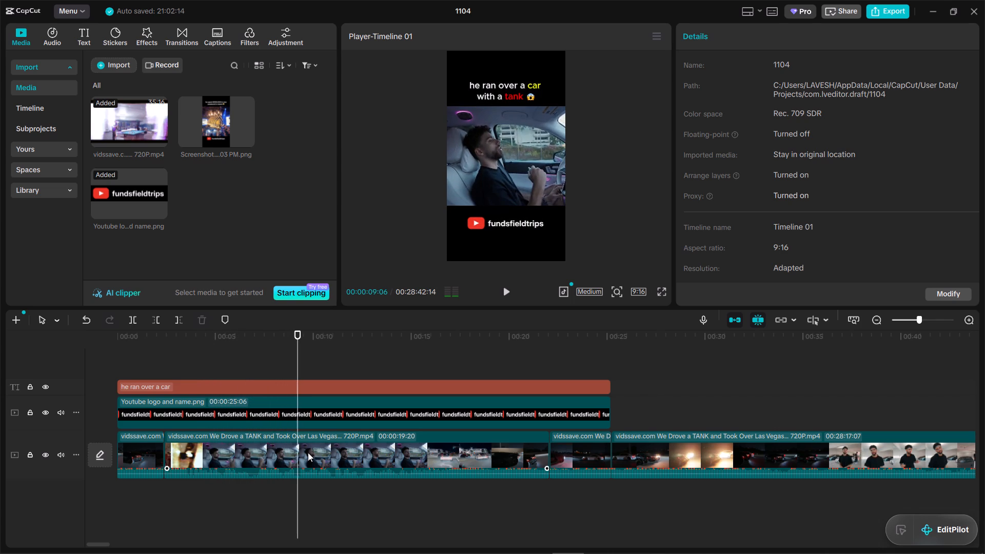
{"action": "left_click", "coordinate": [308, 452]}
{"action": "type", "text": "b"}
Split the selected clip at 00:00:15:11, where the in-car talk changes to the white car at the intersection.
{"action": "key", "text": "space"}
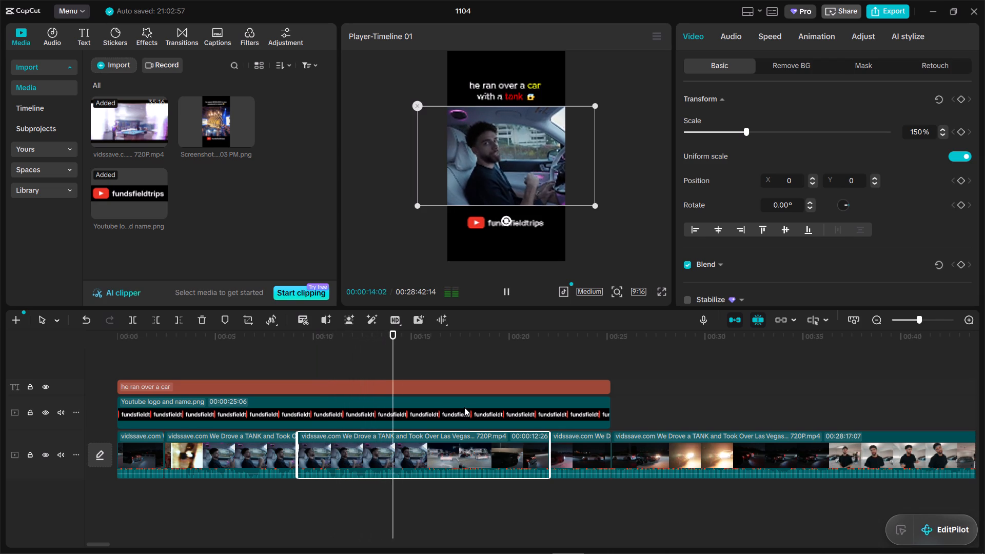
{"action": "key", "text": "space"}
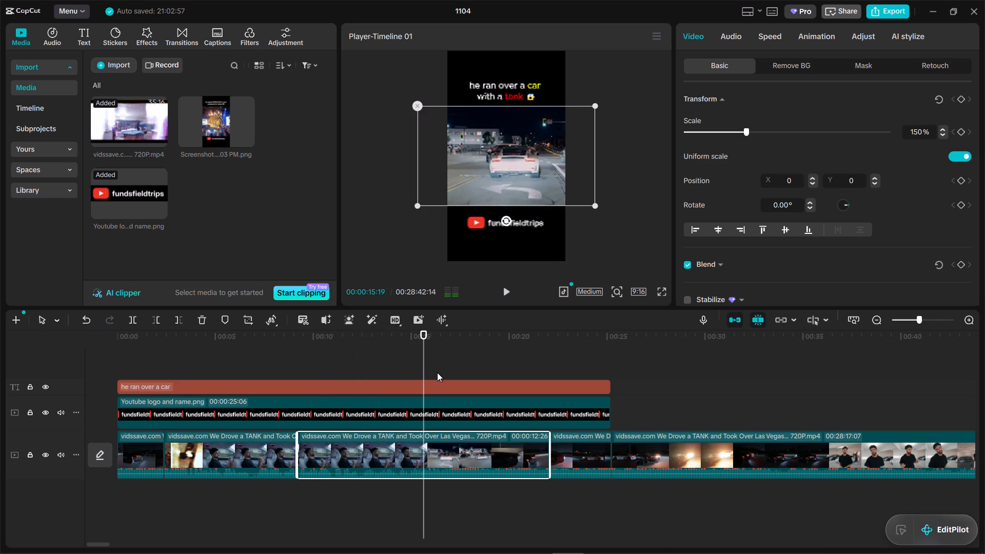
{"action": "left_click_drag", "start_coordinate": [420, 362], "coordinate": [400, 360]}
{"action": "key", "text": "space"}
{"action": "key", "text": "space"}
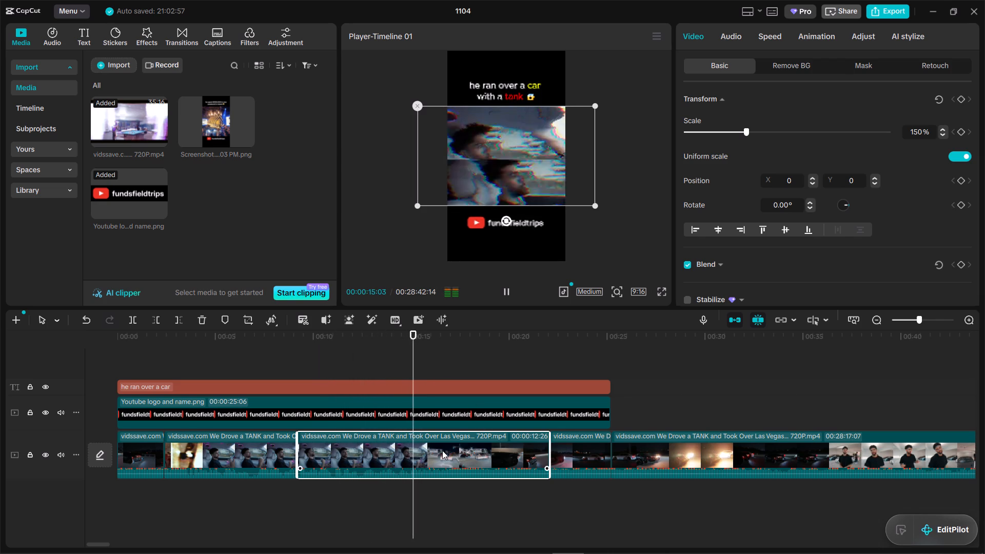
{"action": "key", "text": "space"}
{"action": "key", "text": "space"}
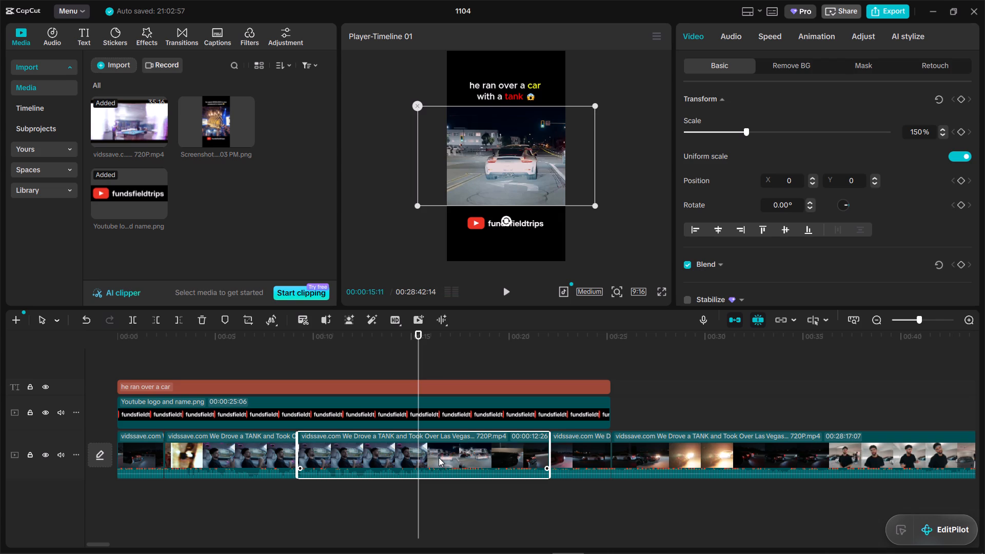
{"action": "key", "text": "n"}
{"action": "key", "text": "b"}
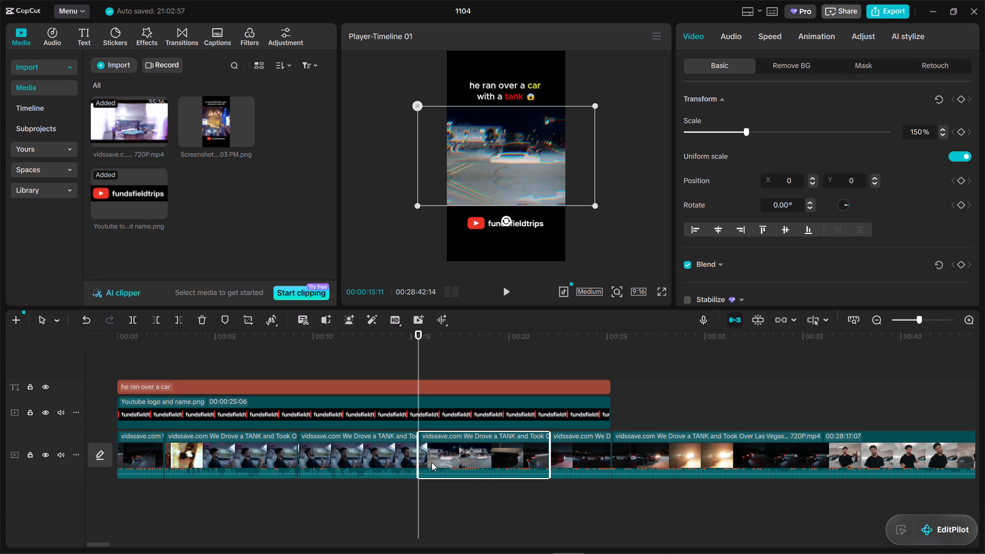
Delete the in-car talking clip between the 00:00:09:06 cut and the white car at the intersection.
{"action": "left_click", "coordinate": [348, 459]}
{"action": "key", "text": "d"}
Play the shortened edit from the start into the in-car talk to about 00:00:07:24 to check its flow.
{"action": "left_click", "coordinate": [246, 358]}
{"action": "left_click_drag", "start_coordinate": [246, 358], "coordinate": [0, 357]}
{"action": "key", "text": "space"}
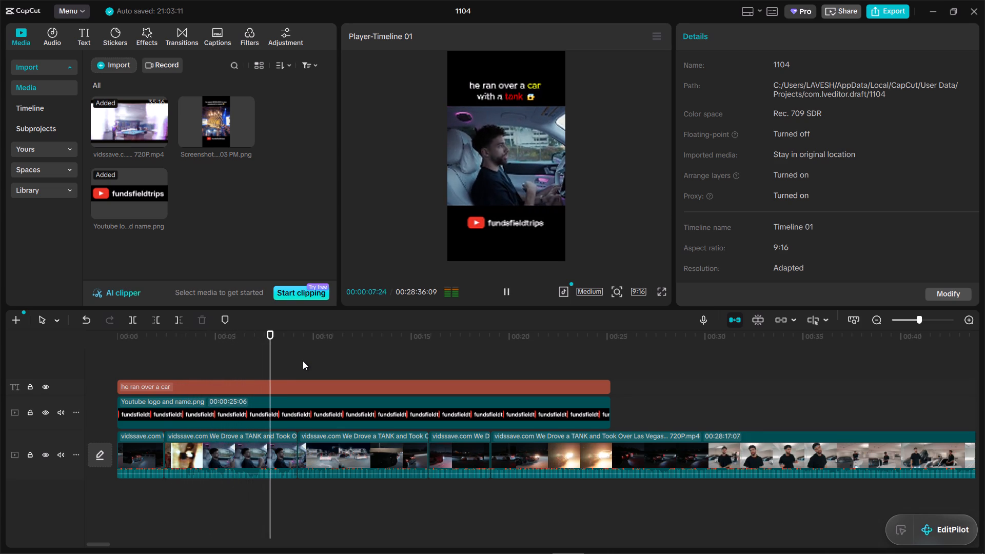
{"action": "key", "text": "space"}
{"action": "left_click", "coordinate": [259, 347]}
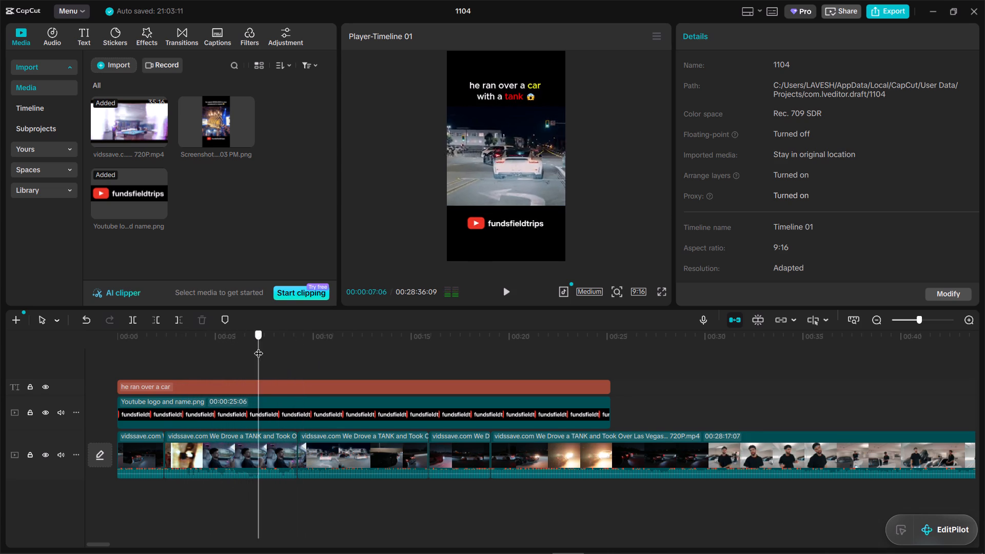
{"action": "left_click_drag", "start_coordinate": [259, 347], "coordinate": [219, 345]}
{"action": "left_click_drag", "start_coordinate": [919, 317], "coordinate": [926, 317]}
{"action": "key", "text": "space"}
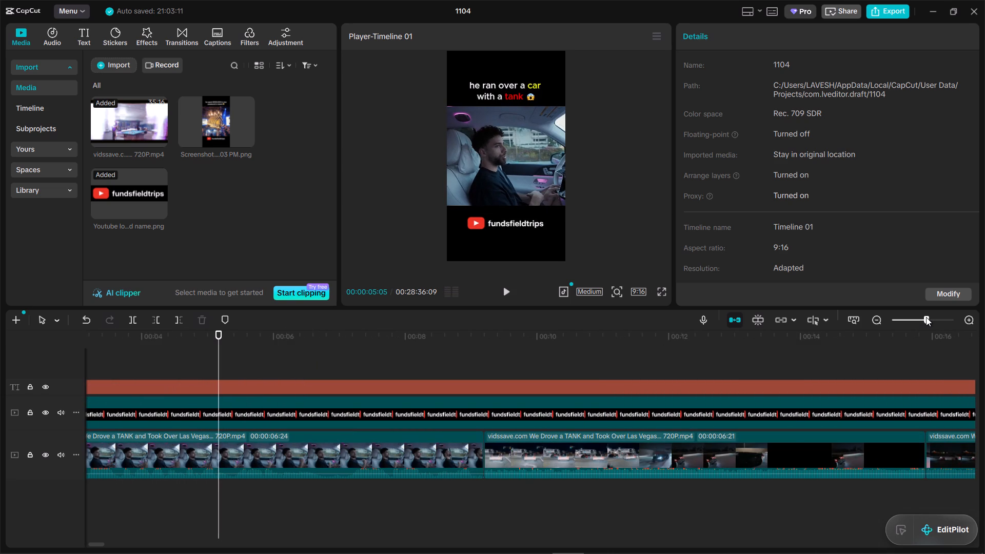
{"action": "key", "text": "space"}
{"action": "left_click", "coordinate": [926, 317]}
{"action": "left_click_drag", "start_coordinate": [926, 317], "coordinate": [919, 317]}
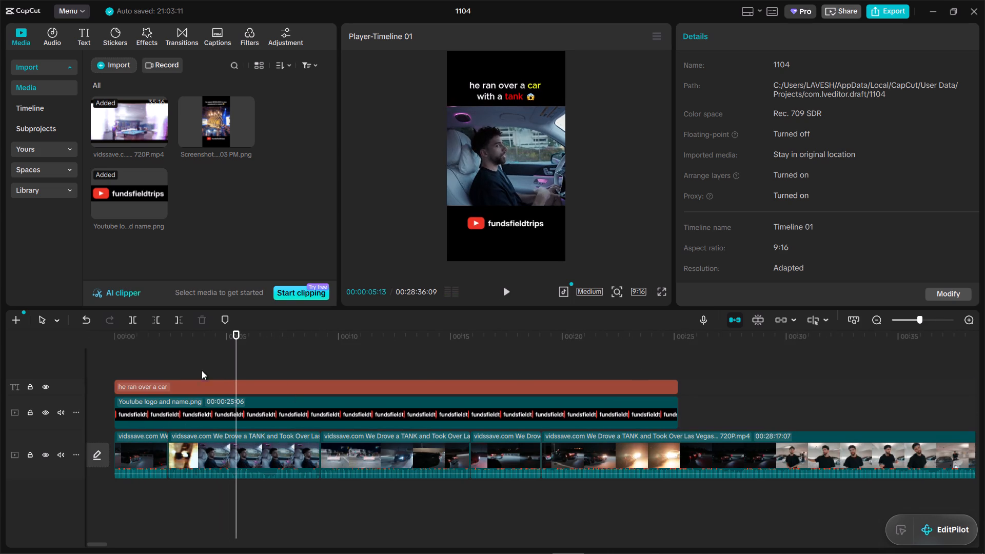
Replay the opening and in-car talk up to the white car at the intersection, checking for parts to tighten.
{"action": "left_click", "coordinate": [204, 366]}
{"action": "left_click_drag", "start_coordinate": [204, 366], "coordinate": [153, 351]}
{"action": "key", "text": "space"}
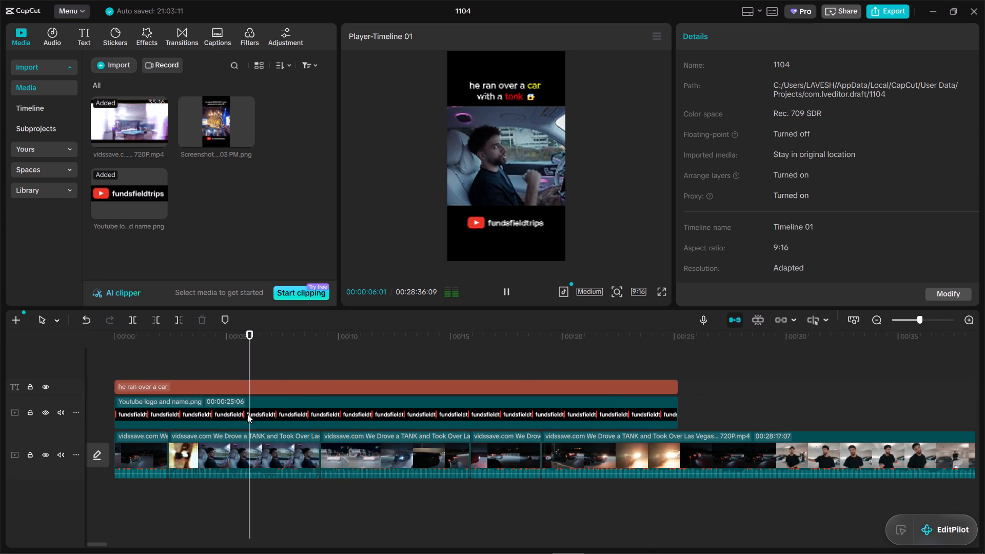
{"action": "key", "text": "space"}
{"action": "left_click", "coordinate": [266, 355]}
{"action": "left_click_drag", "start_coordinate": [266, 355], "coordinate": [250, 354]}
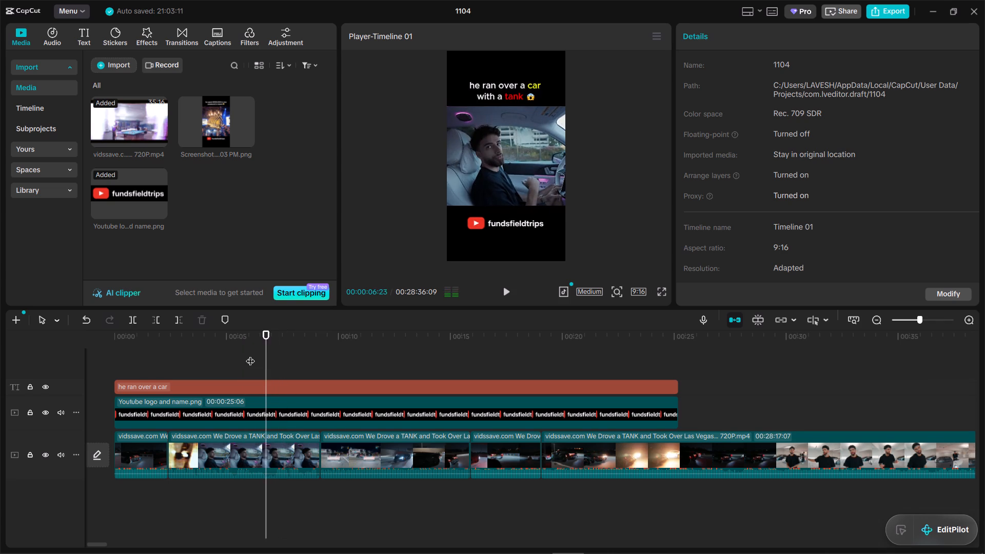
{"action": "left_click_drag", "start_coordinate": [250, 354], "coordinate": [232, 353]}
{"action": "key", "text": "space"}
{"action": "key", "text": "space"}
{"action": "left_click", "coordinate": [232, 353]}
{"action": "left_click_drag", "start_coordinate": [232, 353], "coordinate": [220, 353]}
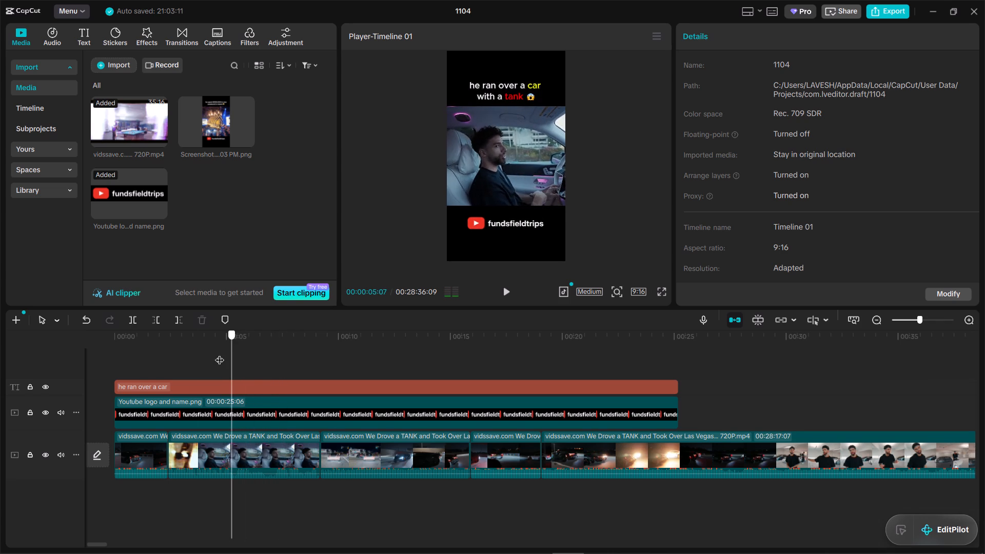
{"action": "left_click_drag", "start_coordinate": [220, 353], "coordinate": [185, 347]}
{"action": "key", "text": "space"}
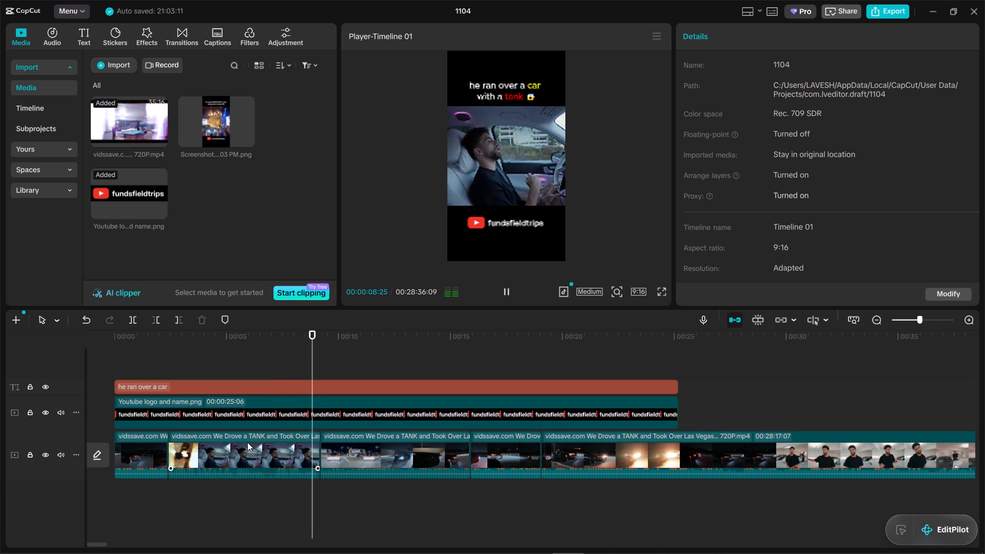
{"action": "key", "text": "space"}
{"action": "left_click", "coordinate": [286, 353]}
{"action": "left_click_drag", "start_coordinate": [286, 353], "coordinate": [166, 354]}
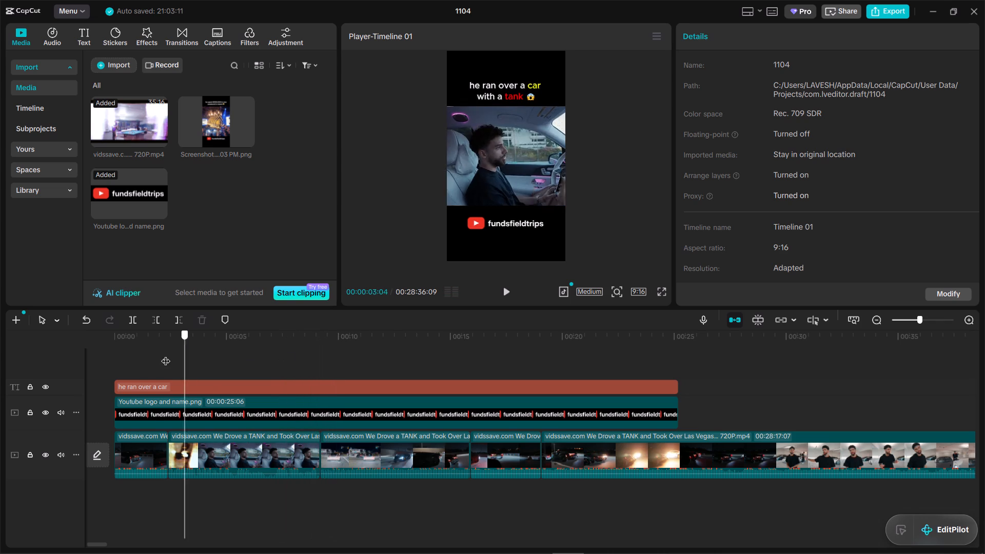
{"action": "left_click_drag", "start_coordinate": [166, 354], "coordinate": [155, 353]}
{"action": "key", "text": "space"}
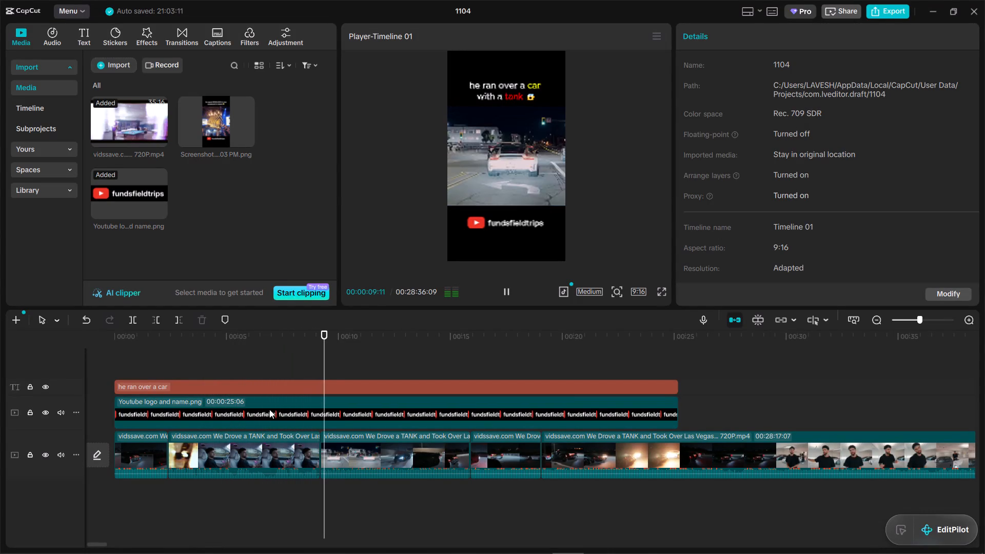
Replay the in-car talk between about 00:00:06:03 and 00:00:06:25 to locate a section to cut.
{"action": "key", "text": "space"}
{"action": "left_click", "coordinate": [280, 366]}
{"action": "left_click_drag", "start_coordinate": [280, 366], "coordinate": [264, 363]}
{"action": "key", "text": "space"}
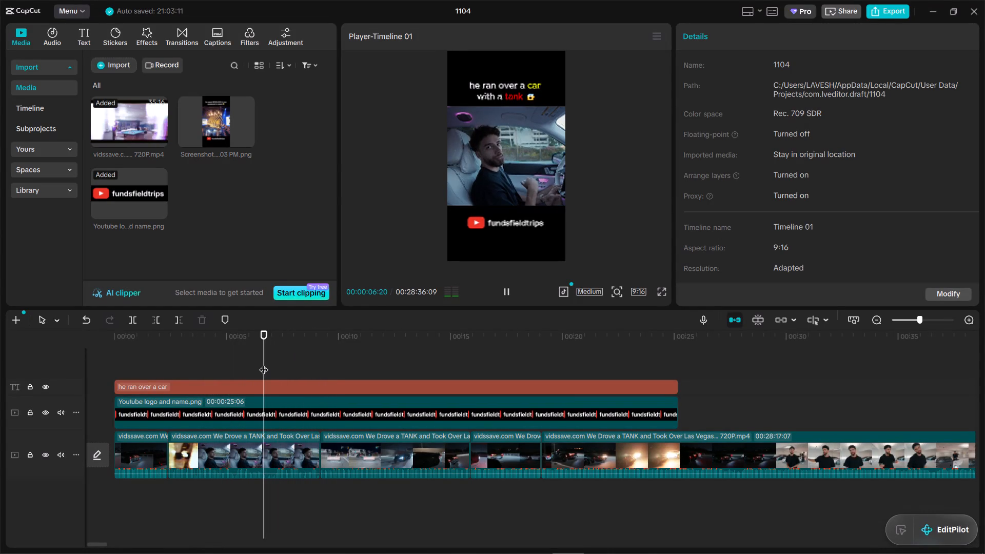
{"action": "key", "text": "space"}
{"action": "left_click", "coordinate": [265, 360]}
{"action": "left_click_drag", "start_coordinate": [265, 360], "coordinate": [251, 355]}
{"action": "key", "text": "space"}
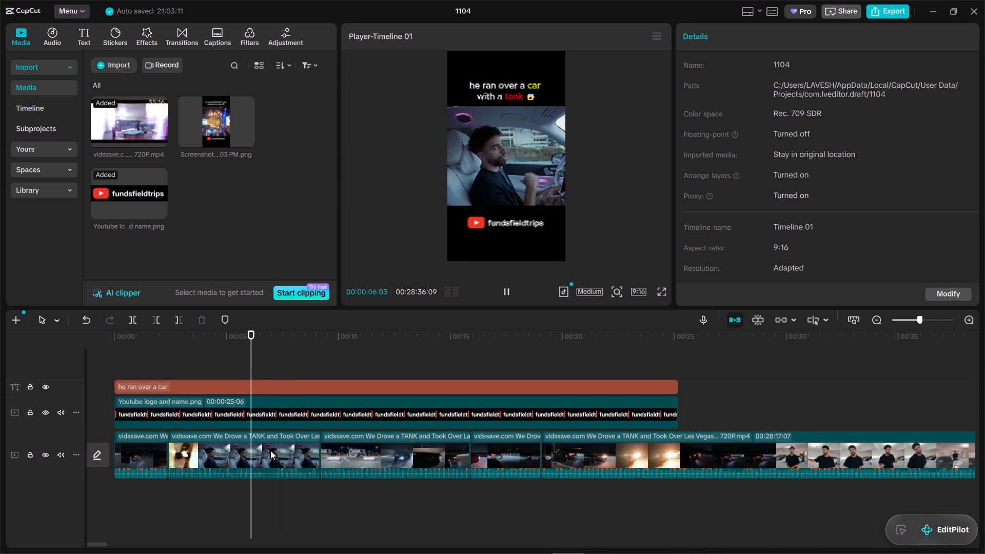
{"action": "key", "text": "space"}
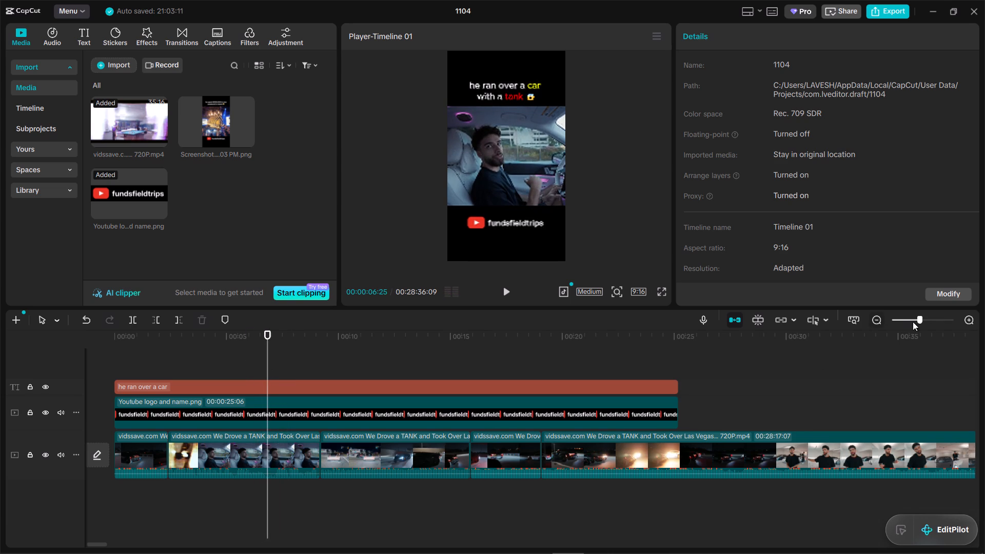
Split the in-car talking clip at about 00:00:06:19 and at 00:00:07:05, and delete the short piece between the cuts.
{"action": "left_click", "coordinate": [922, 322]}
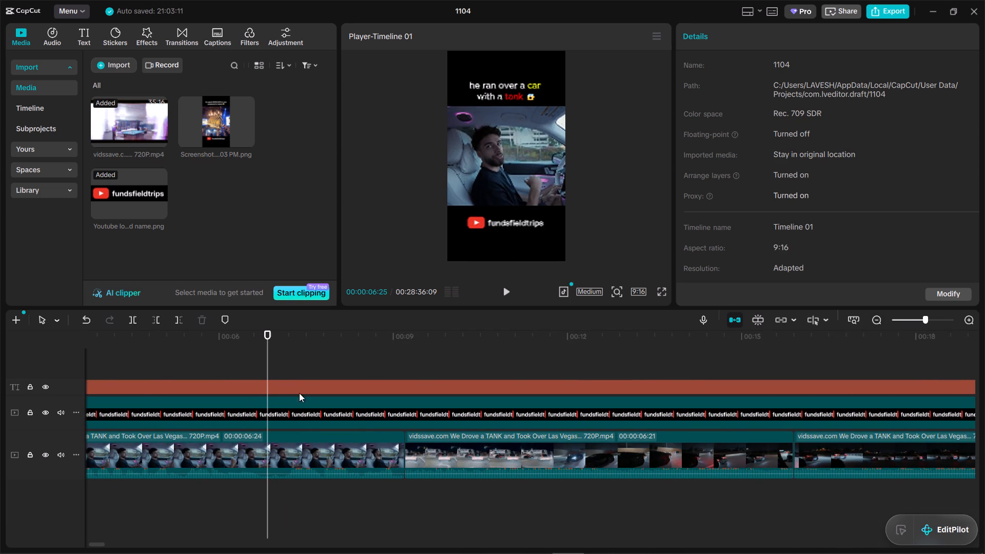
{"action": "left_click", "coordinate": [205, 369]}
{"action": "key", "text": "space"}
{"action": "key", "text": "space"}
{"action": "key", "text": "space"}
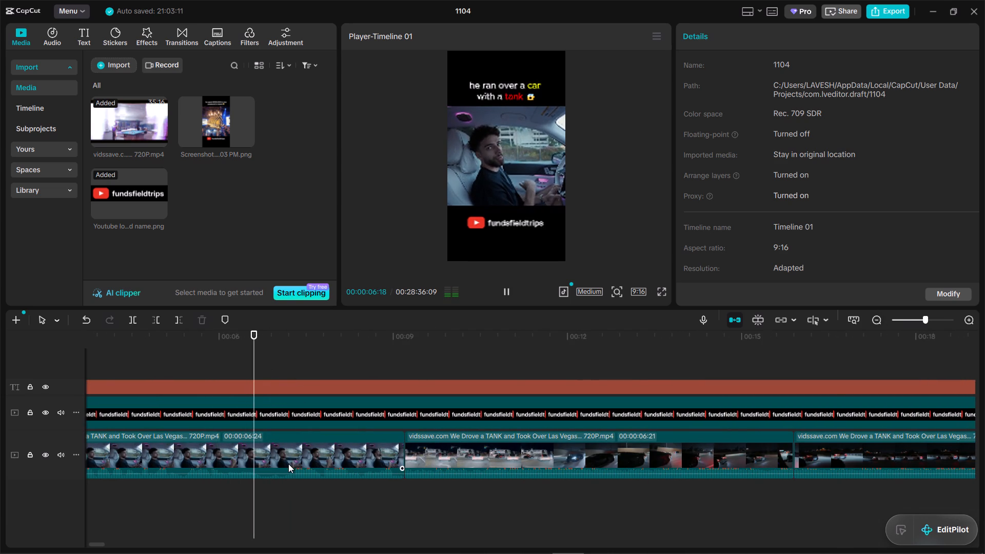
{"action": "key", "text": "space"}
{"action": "left_click", "coordinate": [288, 464]}
{"action": "type", "text": "b"}
{"action": "key", "text": "space"}
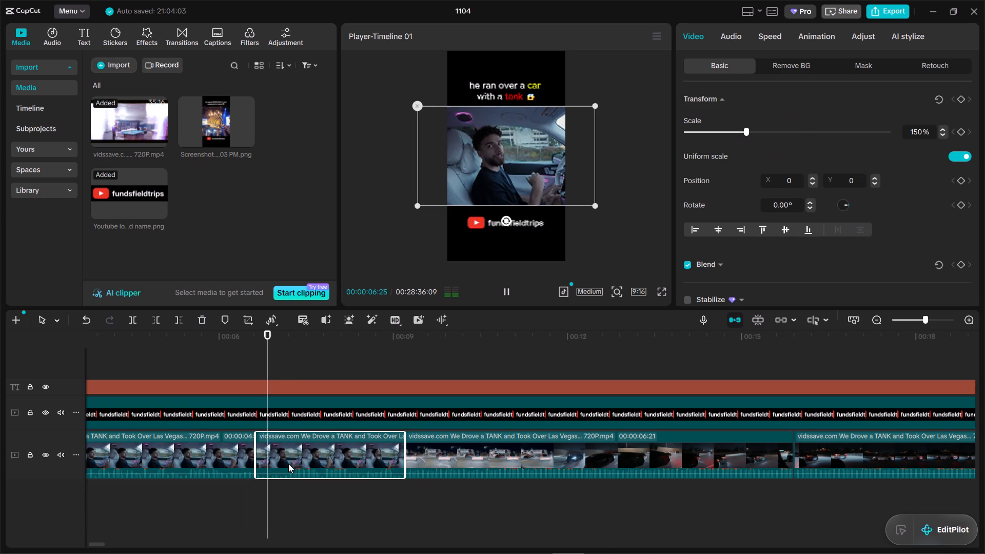
{"action": "key", "text": "space"}
{"action": "left_click_drag", "start_coordinate": [303, 374], "coordinate": [288, 373]}
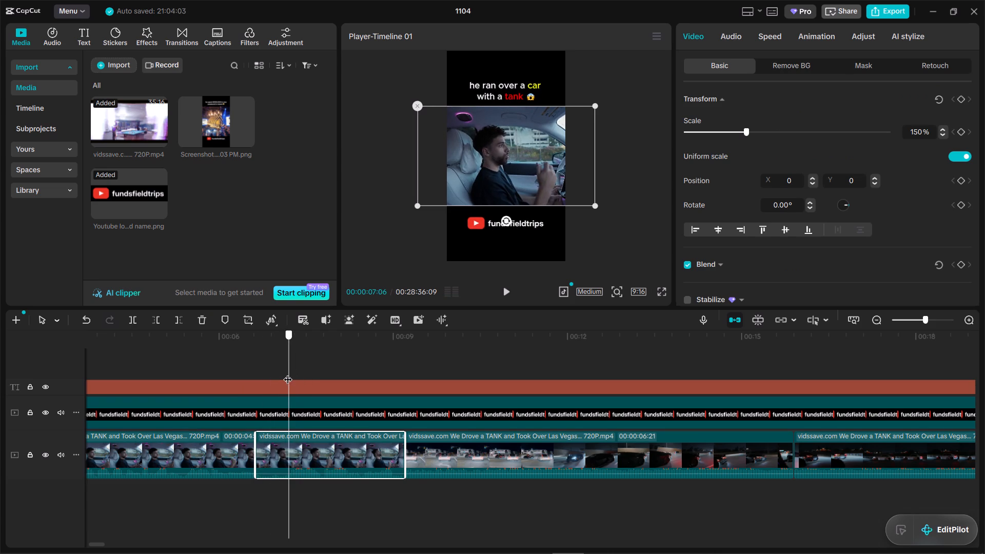
{"action": "left_click_drag", "start_coordinate": [288, 373], "coordinate": [286, 372]}
{"action": "key", "text": "b"}
{"action": "left_click", "coordinate": [269, 459]}
{"action": "key", "text": "d"}
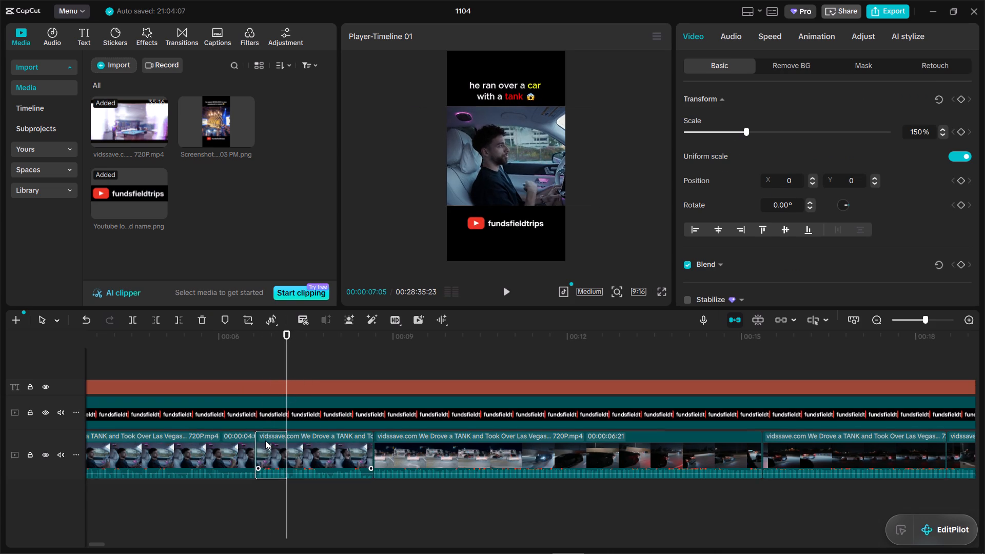
Check the new join, and replay the edit from the supercar opening into the in-car talk to about 00:00:03:14.
{"action": "left_click", "coordinate": [216, 364]}
{"action": "key", "text": "space"}
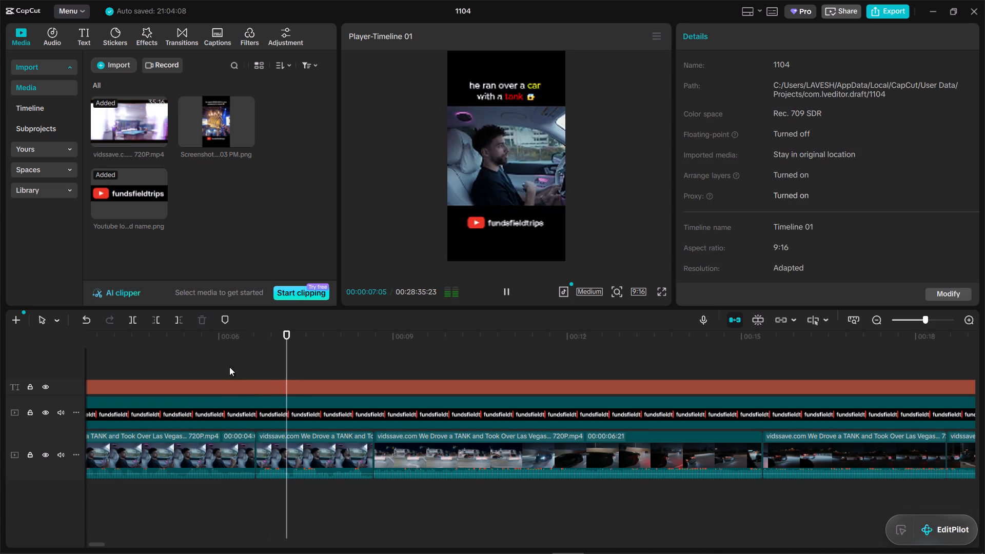
{"action": "key", "text": "space"}
{"action": "left_click", "coordinate": [295, 375]}
{"action": "left_click_drag", "start_coordinate": [295, 375], "coordinate": [279, 375]}
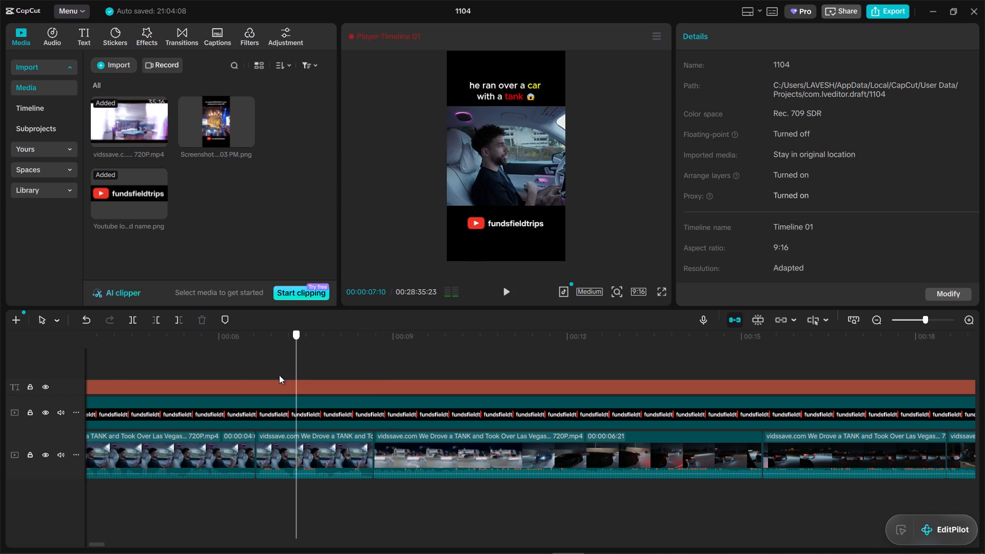
{"action": "left_click_drag", "start_coordinate": [279, 375], "coordinate": [80, 371]}
{"action": "left_click_drag", "start_coordinate": [125, 379], "coordinate": [163, 385]}
{"action": "left_click", "coordinate": [214, 366]}
{"action": "key", "text": "space"}
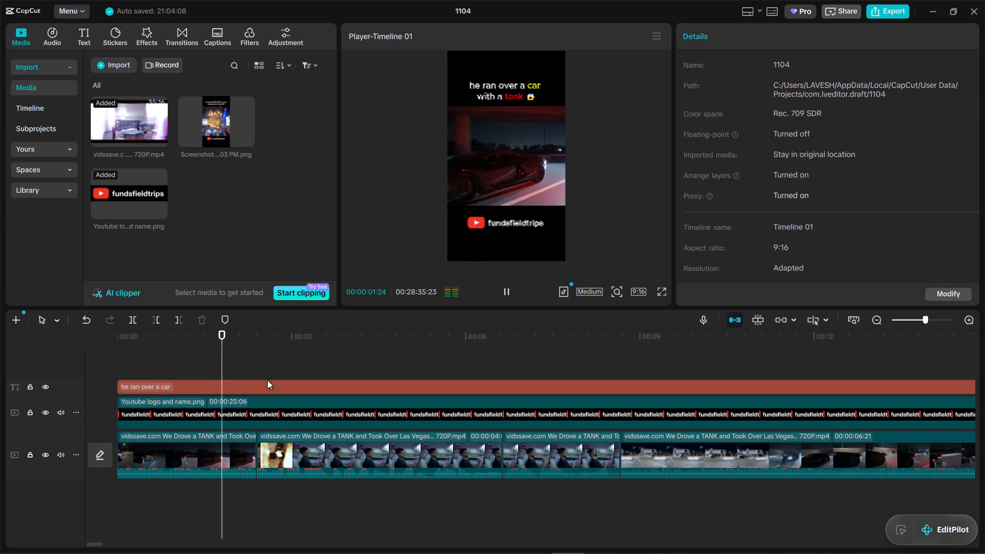
{"action": "key", "text": "space"}
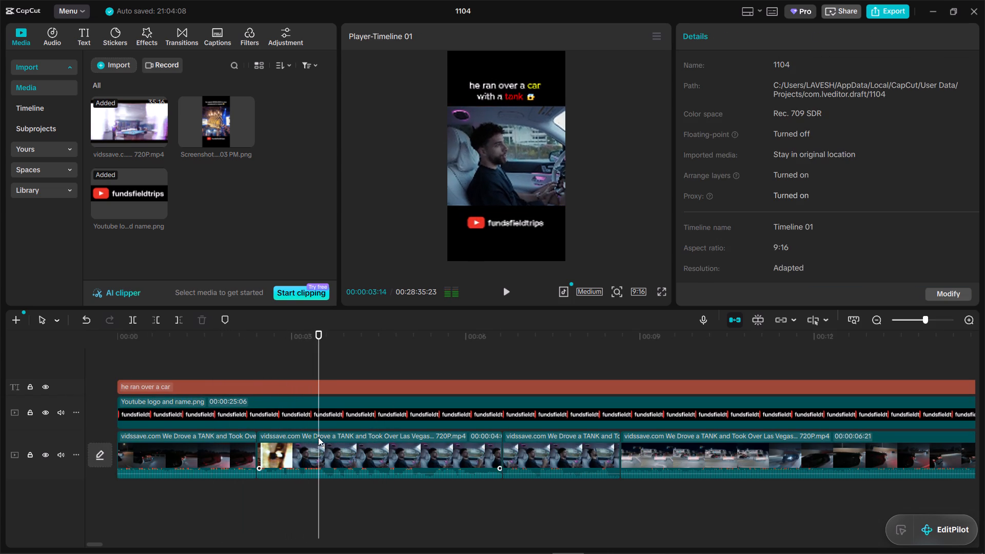
Split the first in-car talking clip at 00:00:03:17 and 00:00:03:21, and delete the few frames between the cuts.
{"action": "left_click_drag", "start_coordinate": [315, 357], "coordinate": [299, 354]}
{"action": "key", "text": "space"}
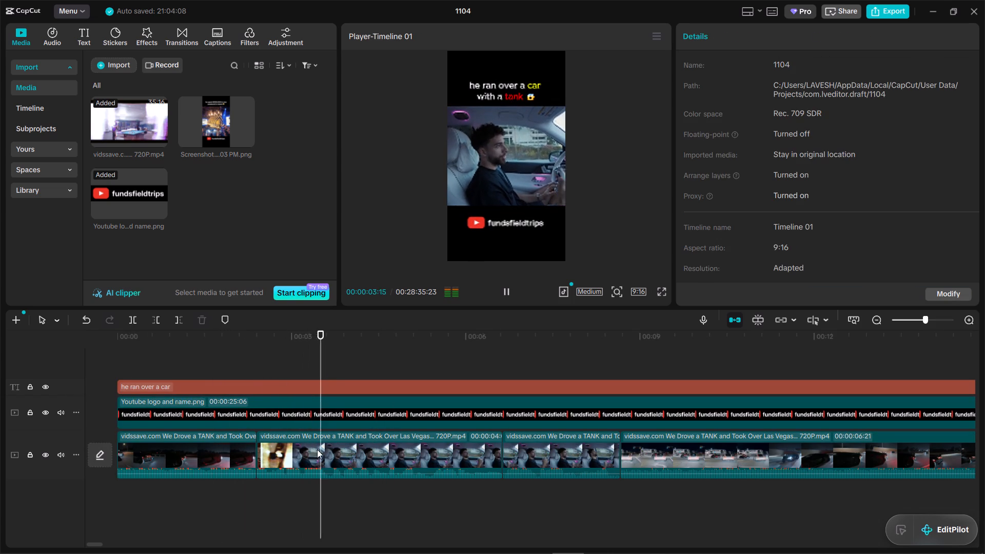
{"action": "key", "text": "space"}
{"action": "left_click_drag", "start_coordinate": [334, 363], "coordinate": [325, 360]}
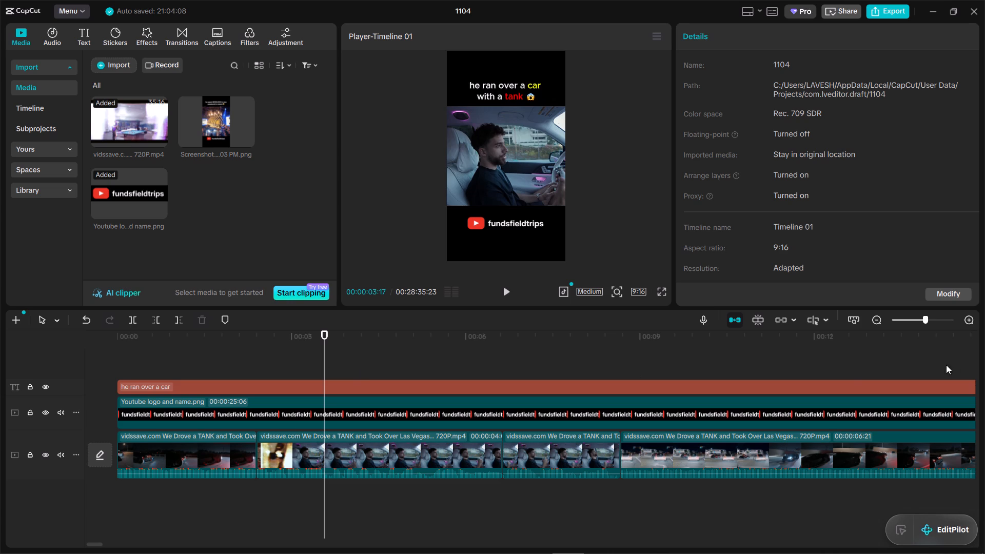
{"action": "left_click_drag", "start_coordinate": [927, 321], "coordinate": [933, 321]}
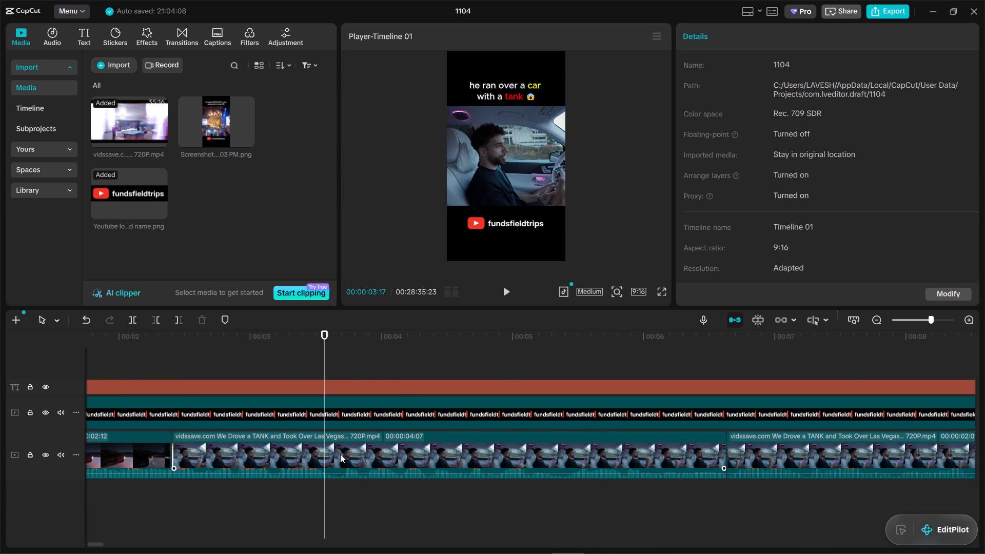
{"action": "left_click", "coordinate": [340, 454]}
{"action": "key", "text": "b"}
{"action": "left_click_drag", "start_coordinate": [326, 365], "coordinate": [340, 366]}
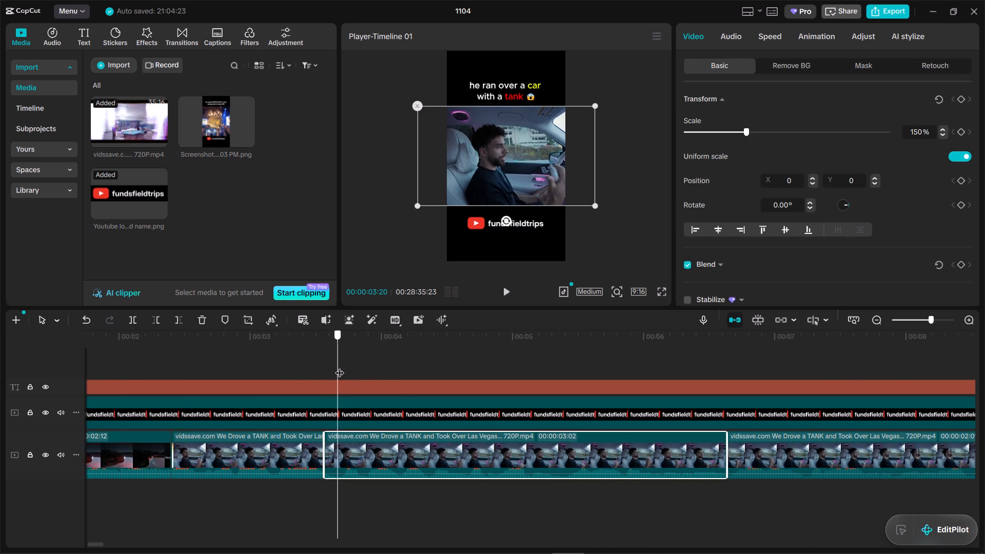
{"action": "left_click_drag", "start_coordinate": [340, 366], "coordinate": [341, 367]}
{"action": "key", "text": "b"}
{"action": "left_click", "coordinate": [330, 449]}
{"action": "key", "text": "d"}
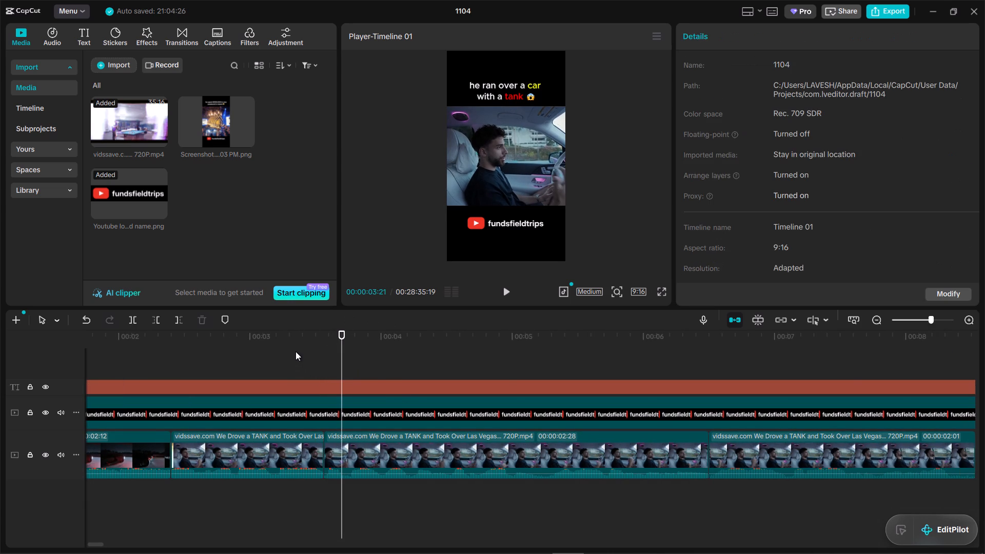
Split the in-car talk at about 00:00:05:04 and at 00:00:05:09, and delete the few frames between the cuts.
{"action": "left_click", "coordinate": [295, 351]}
{"action": "key", "text": "space"}
{"action": "key", "text": "space"}
{"action": "key", "text": "space"}
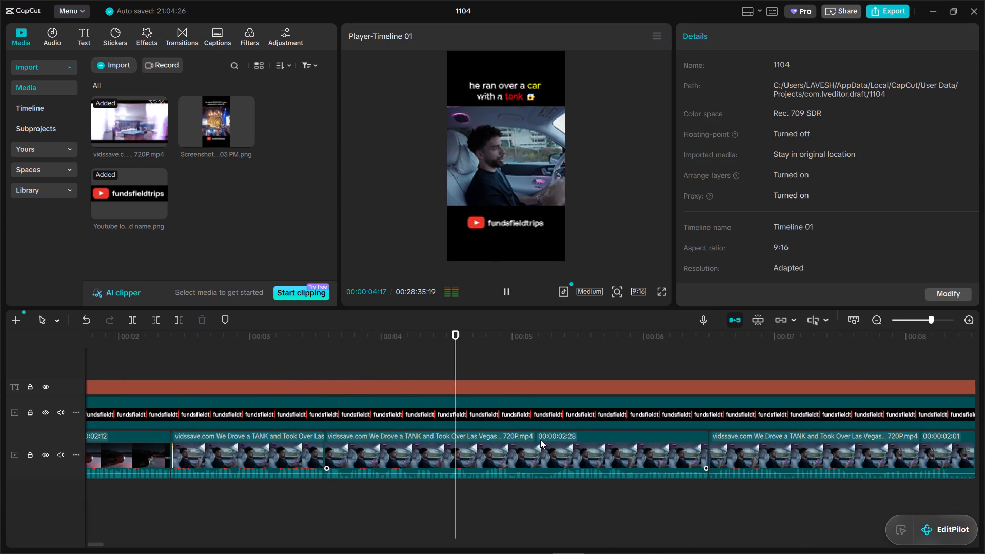
{"action": "key", "text": "space"}
{"action": "key", "text": "space"}
{"action": "key", "text": "space"}
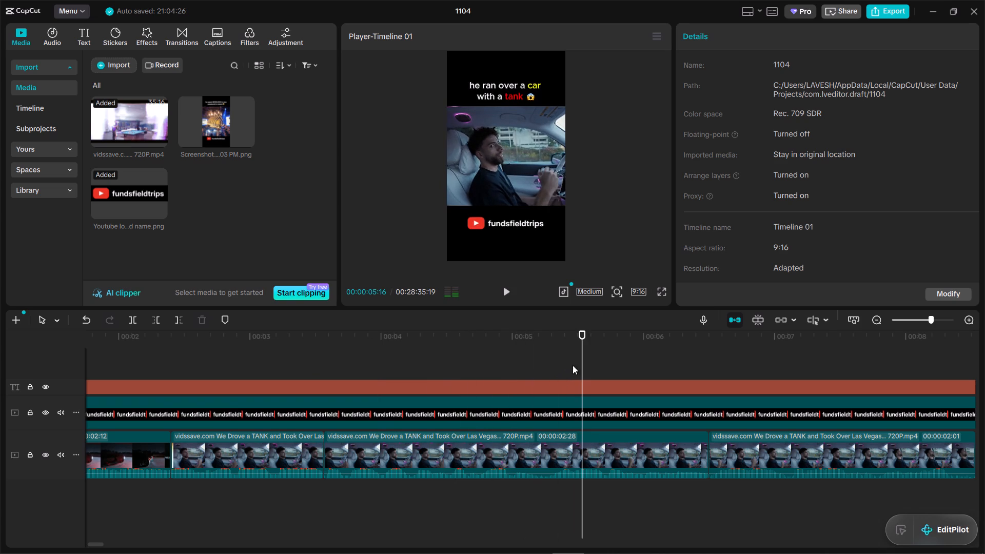
{"action": "left_click_drag", "start_coordinate": [585, 361], "coordinate": [533, 355]}
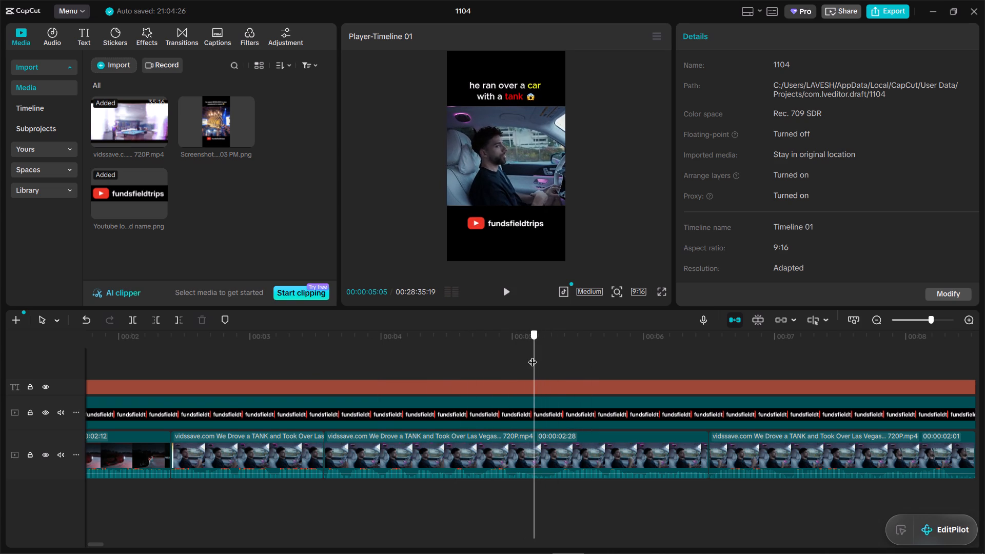
{"action": "left_click_drag", "start_coordinate": [533, 355], "coordinate": [530, 354]}
{"action": "left_click", "coordinate": [543, 462]}
{"action": "key", "text": "b"}
{"action": "left_click_drag", "start_coordinate": [527, 367], "coordinate": [550, 371]}
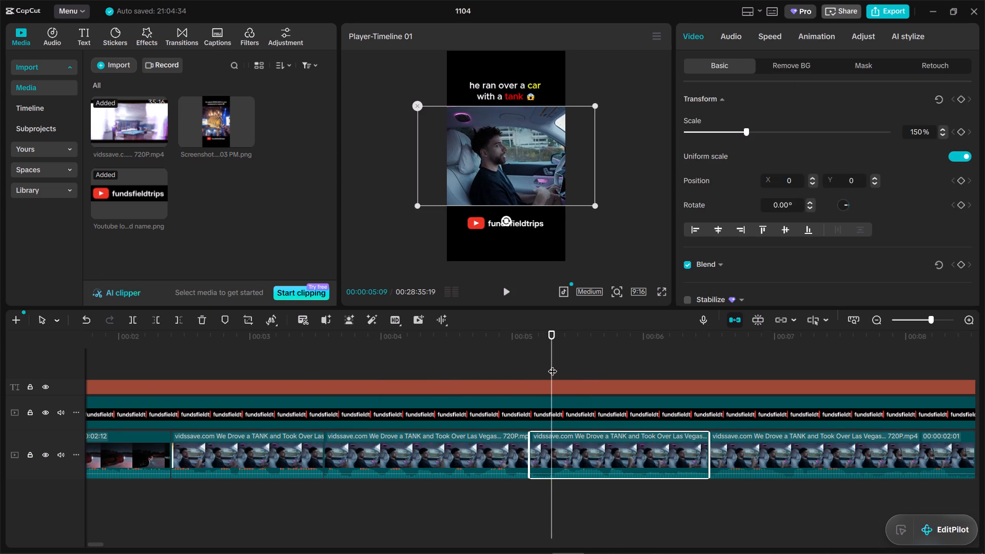
{"action": "key", "text": "b"}
{"action": "left_click", "coordinate": [536, 457]}
{"action": "key", "text": "d"}
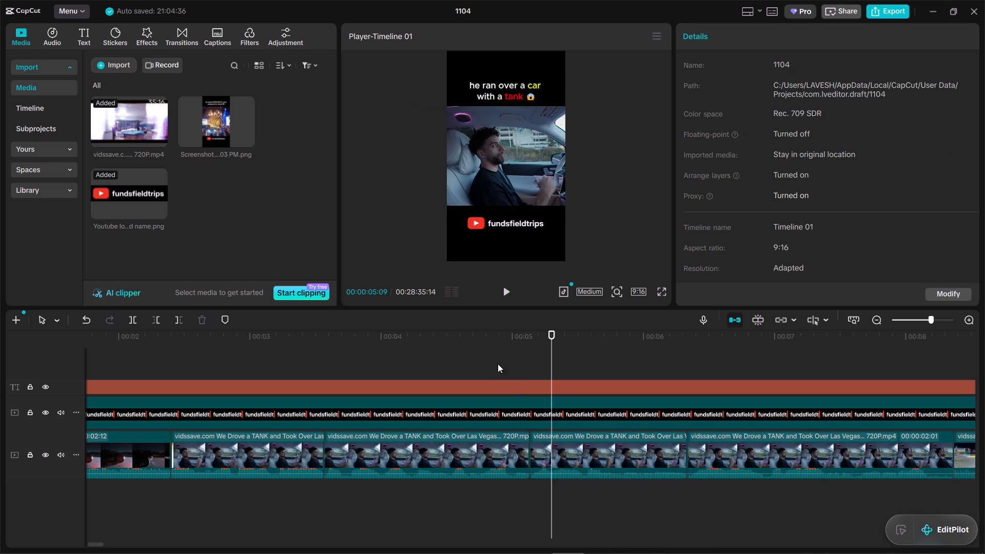
Trim about 3 frames off the end of the in-car talking piece that ends at 00:00:06:10, and play back the join.
{"action": "left_click", "coordinate": [501, 351]}
{"action": "key", "text": "space"}
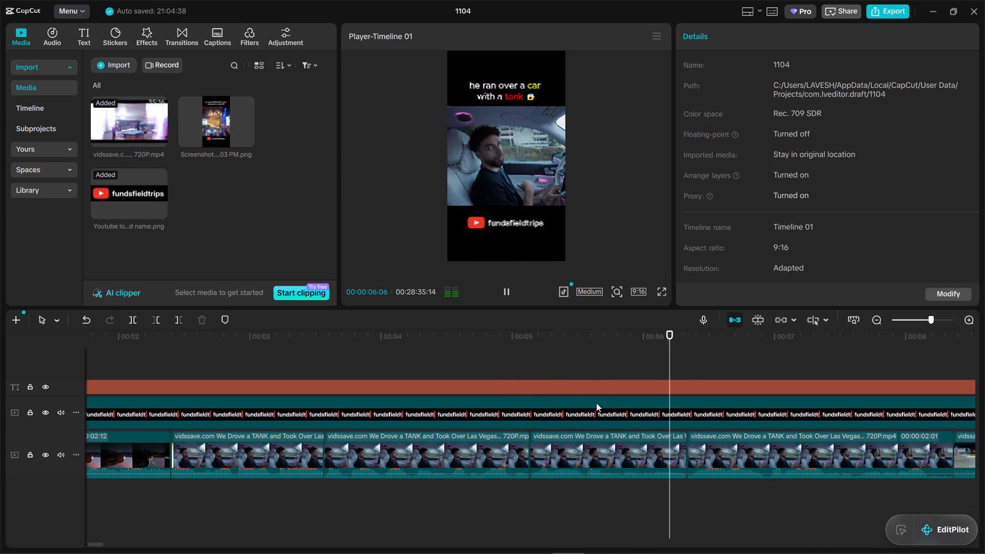
{"action": "key", "text": "space"}
{"action": "left_click", "coordinate": [651, 348]}
{"action": "key", "text": "space"}
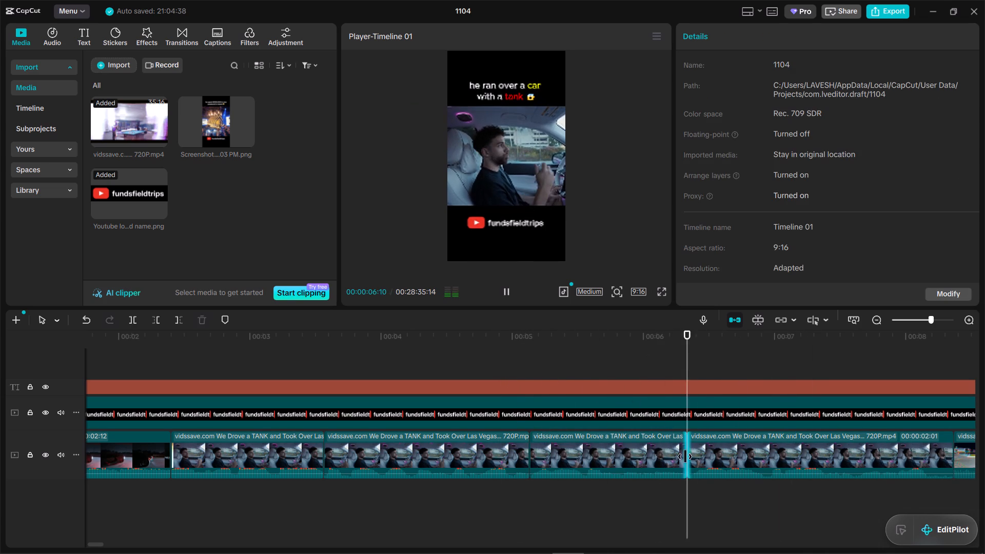
{"action": "key", "text": "space"}
{"action": "left_click", "coordinate": [674, 456]}
{"action": "left_click_drag", "start_coordinate": [685, 456], "coordinate": [674, 454]}
{"action": "left_click", "coordinate": [608, 362]}
{"action": "key", "text": "space"}
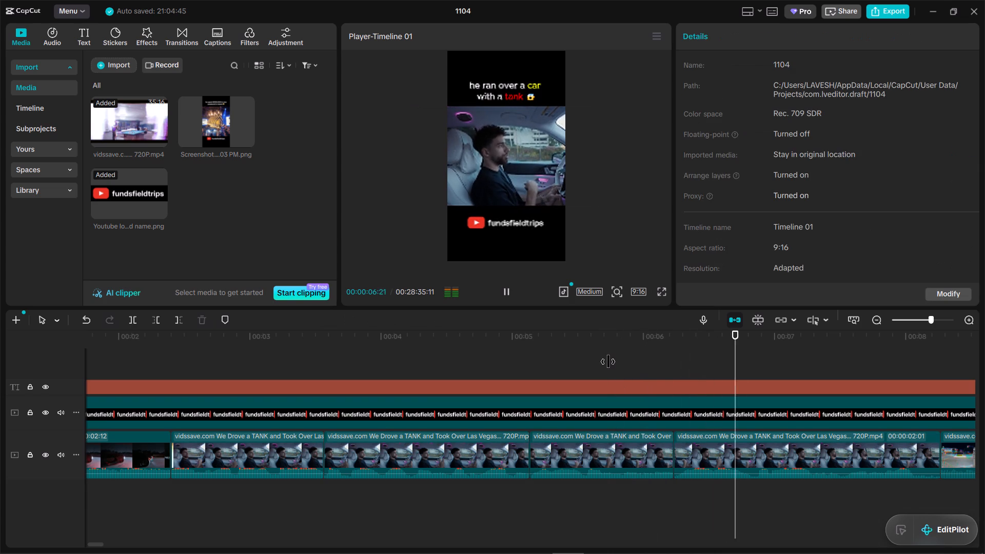
Trim about 6 frames off the end of the last in-car talking clip, before the white car street shot, and play back the join.
{"action": "key", "text": "space"}
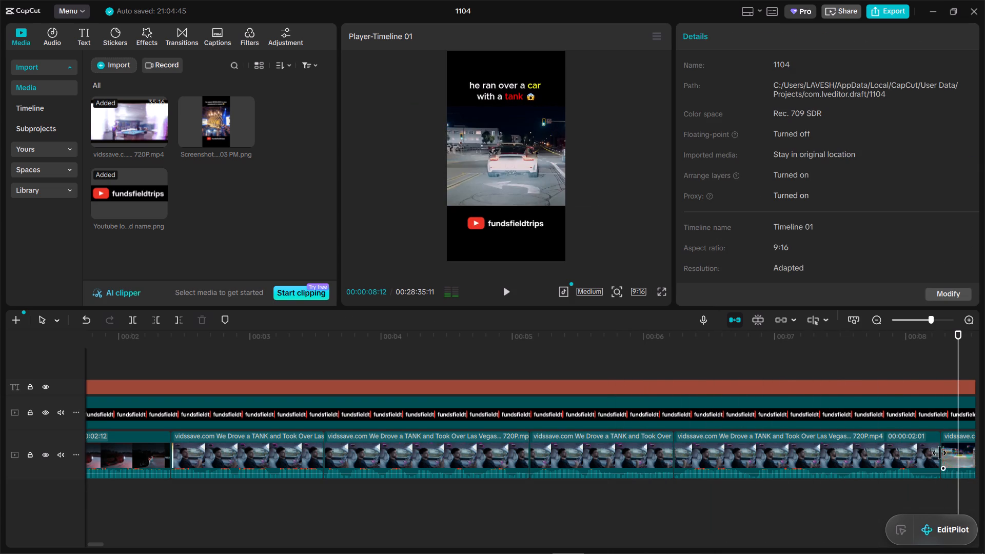
{"action": "left_click", "coordinate": [929, 451]}
{"action": "left_click_drag", "start_coordinate": [943, 461], "coordinate": [918, 458]}
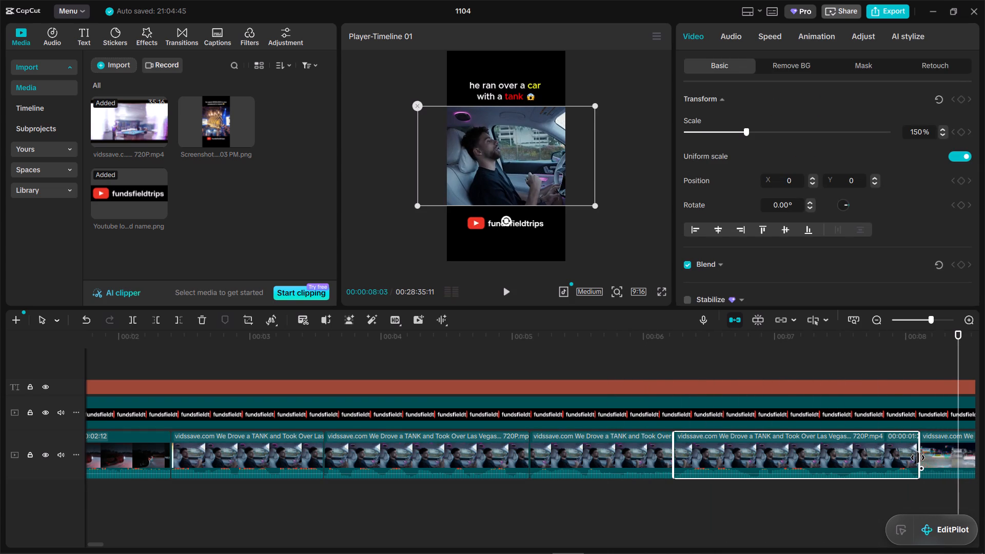
{"action": "left_click_drag", "start_coordinate": [918, 458], "coordinate": [912, 456]}
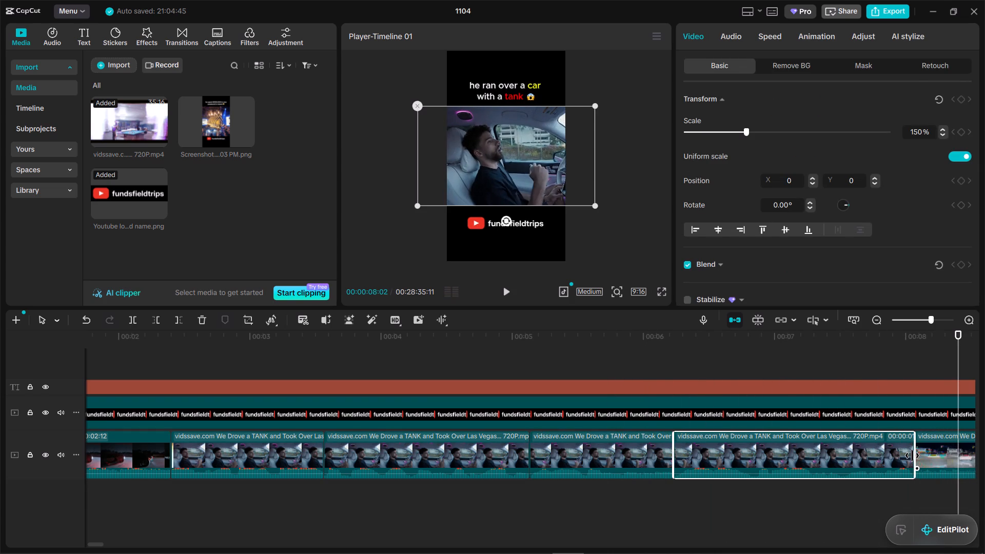
{"action": "left_click", "coordinate": [852, 353]}
{"action": "key", "text": "space"}
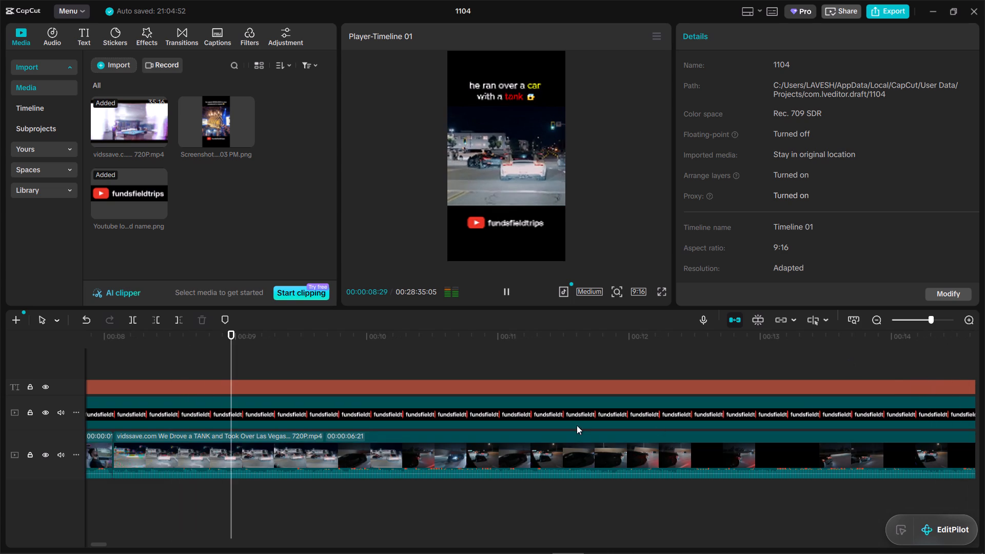
{"action": "key", "text": "space"}
Replay the edit from the start to about 00:00:16:18, and recheck the join between the night driving clips near 00:00:14:23.
{"action": "left_click_drag", "start_coordinate": [931, 321], "coordinate": [920, 318]}
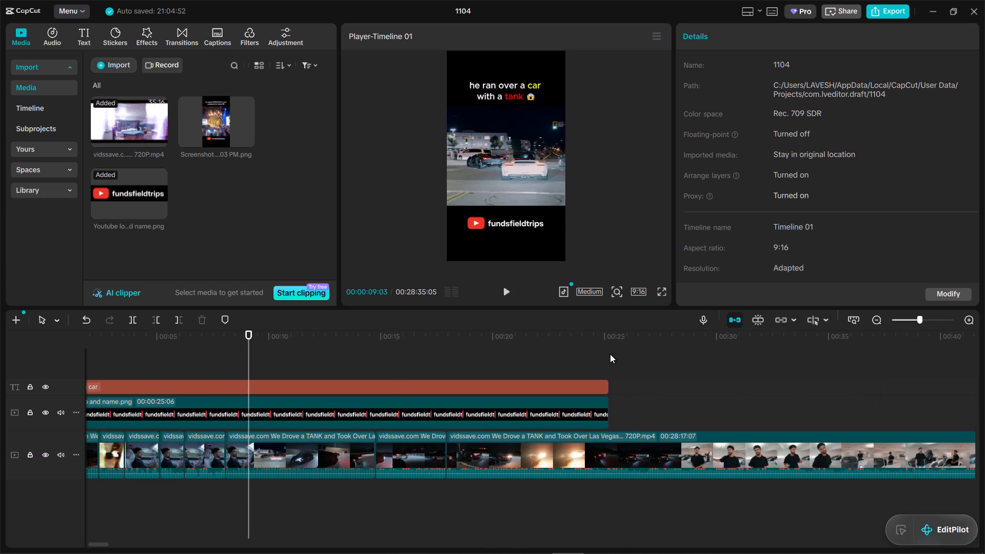
{"action": "left_click", "coordinate": [202, 359]}
{"action": "left_click_drag", "start_coordinate": [202, 359], "coordinate": [0, 368]}
{"action": "key", "text": "space"}
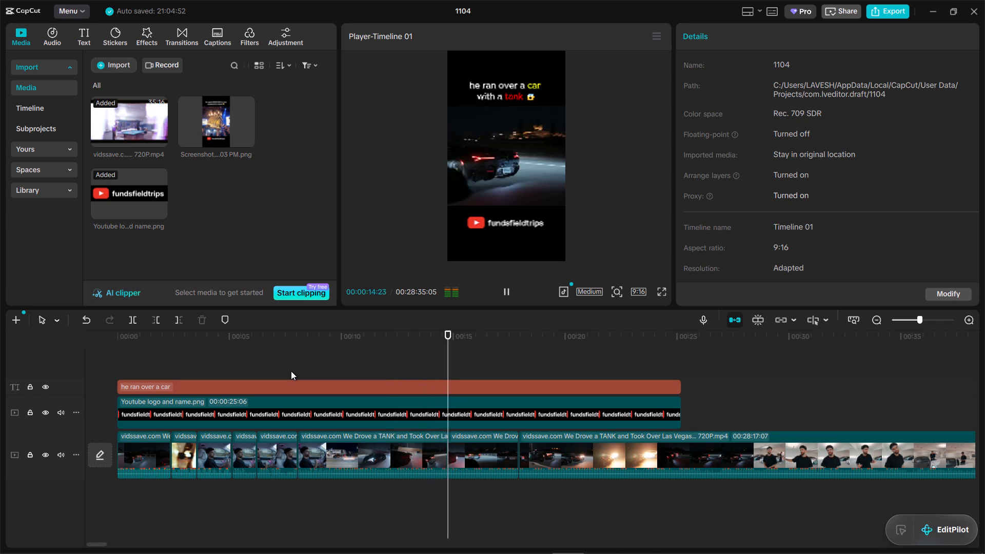
{"action": "key", "text": "space"}
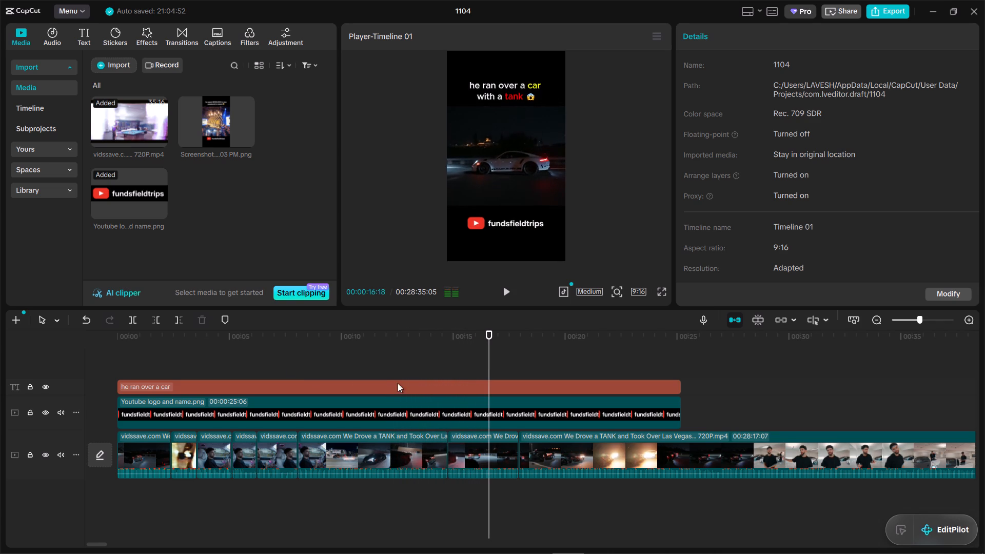
{"action": "left_click", "coordinate": [441, 351]}
{"action": "key", "text": "space"}
{"action": "key", "text": "space"}
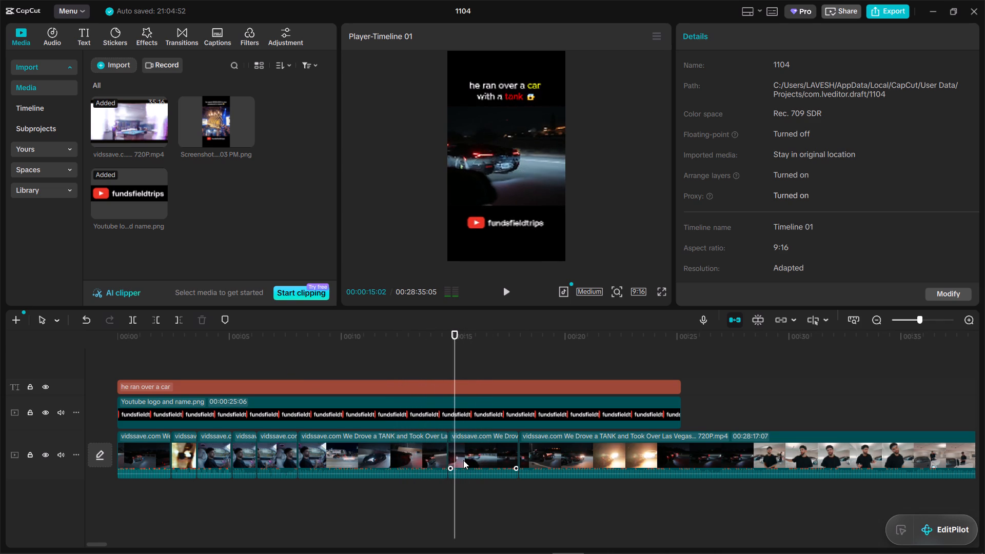
Trim about 2 frames off the start of the night driving clip that begins near 00:00:14:23, and play back the join.
{"action": "left_click", "coordinate": [463, 460]}
{"action": "key", "text": "Left"}
{"action": "key", "text": "Left"}
{"action": "key", "text": "Left"}
{"action": "key", "text": "Left"}
{"action": "key", "text": "Left"}
{"action": "key", "text": "Left"}
{"action": "key", "text": "Left"}
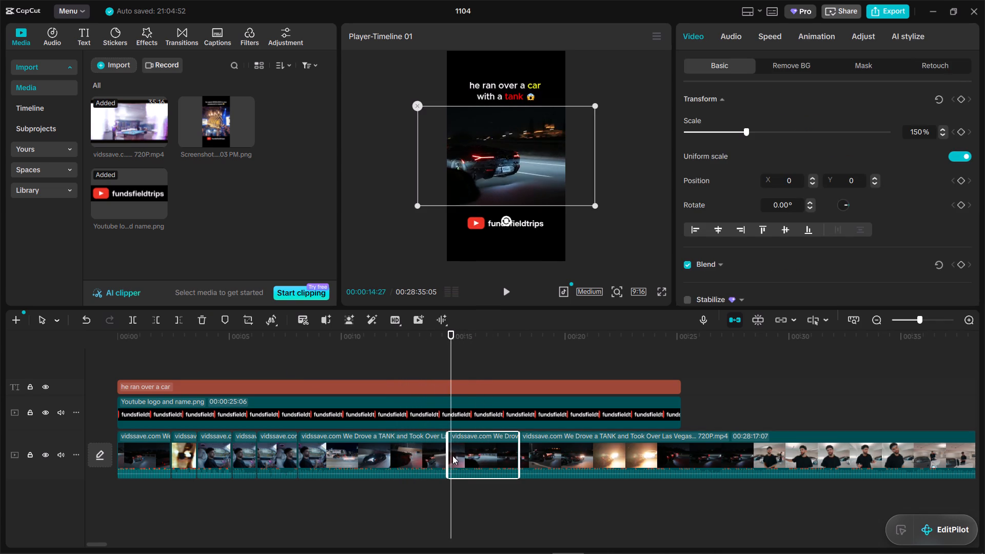
{"action": "left_click", "coordinate": [446, 454]}
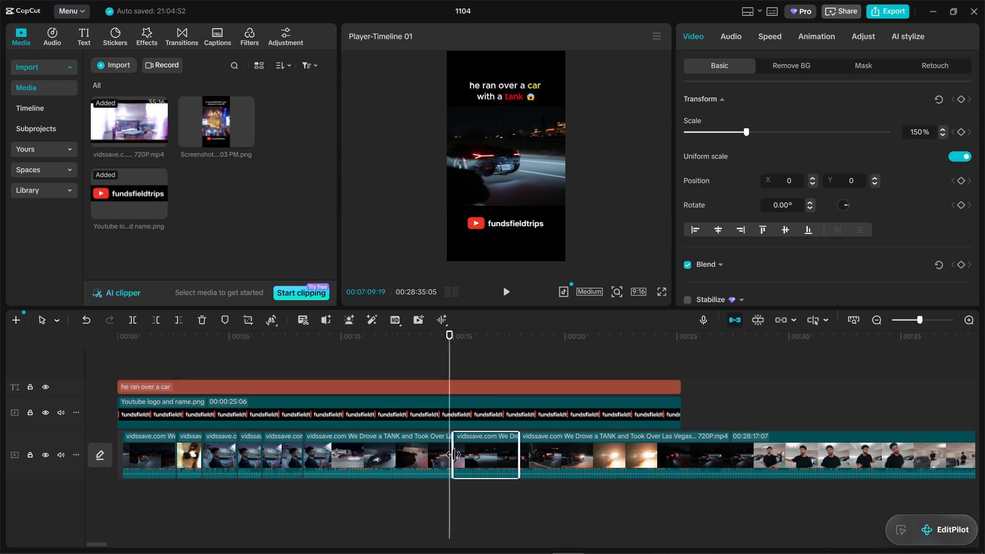
{"action": "left_click", "coordinate": [435, 361]}
{"action": "key", "text": "space"}
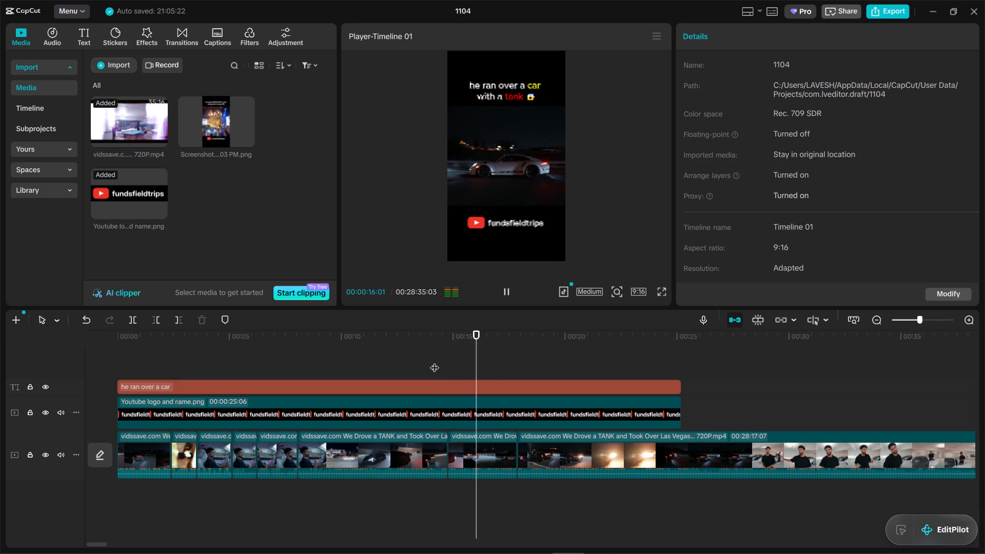
{"action": "key", "text": "space"}
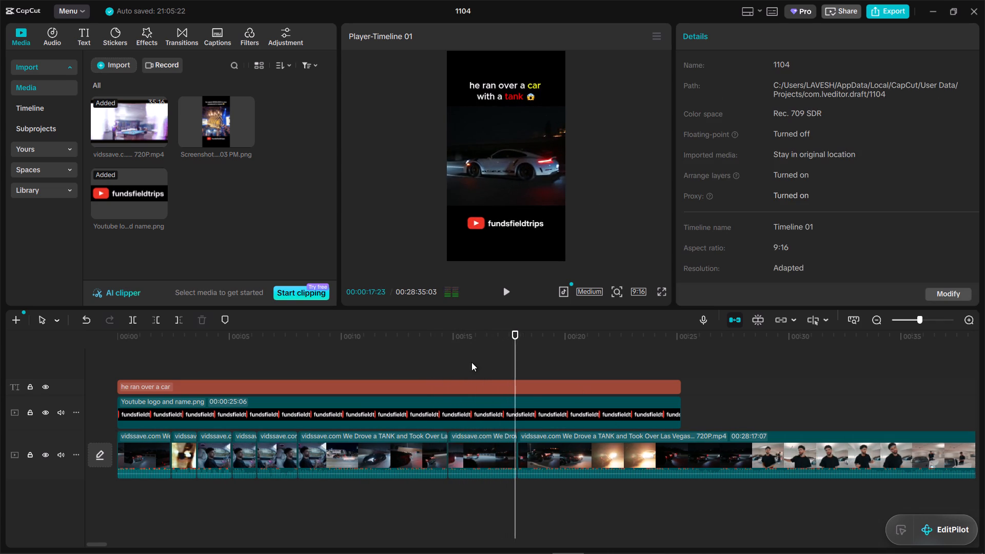
Split that night driving clip at 00:00:15:16, delete the short piece before the cut, and replay the edit across the join.
{"action": "left_click", "coordinate": [471, 360]}
{"action": "left_click_drag", "start_coordinate": [471, 360], "coordinate": [447, 356]}
{"action": "key", "text": "space"}
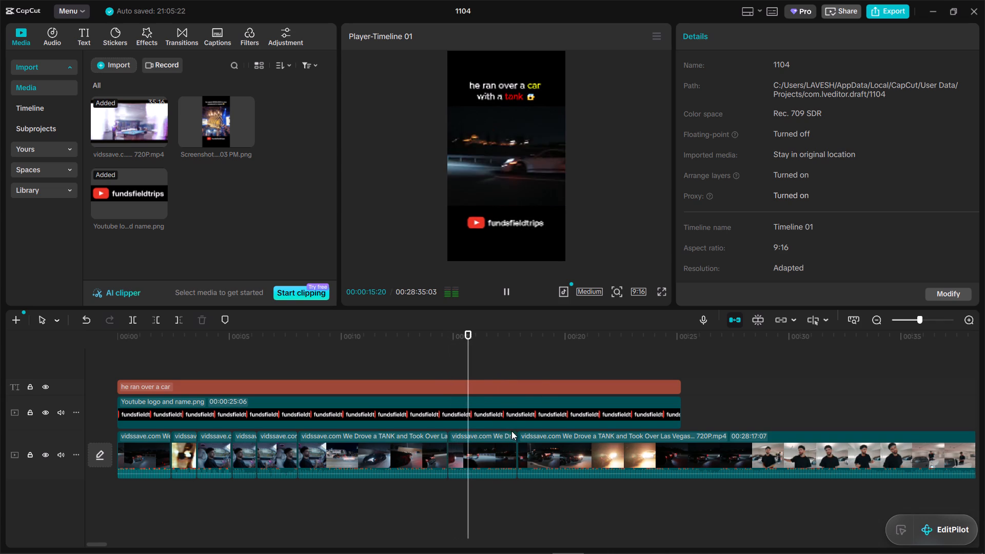
{"action": "key", "text": "space"}
{"action": "left_click", "coordinate": [469, 456]}
{"action": "left_click_drag", "start_coordinate": [478, 361], "coordinate": [471, 361]}
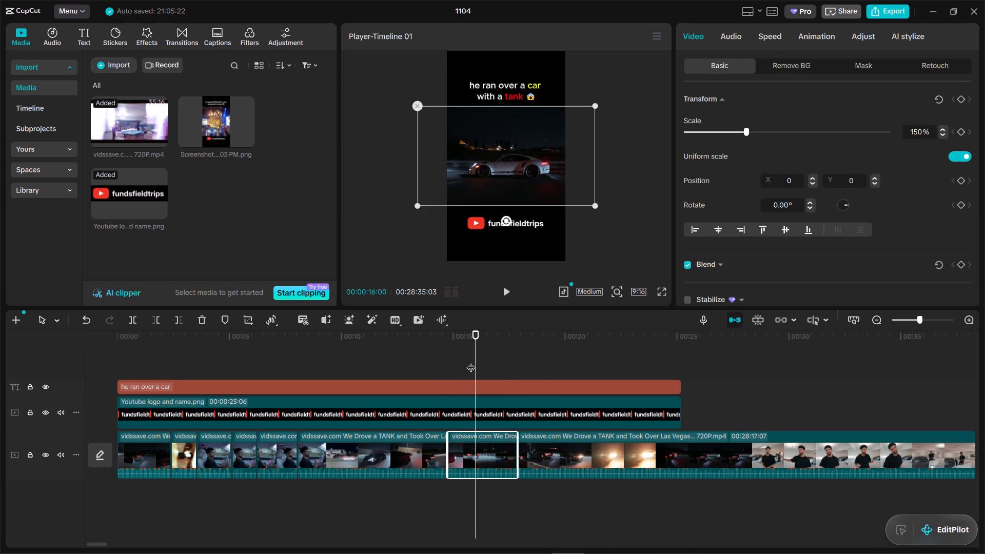
{"action": "left_click_drag", "start_coordinate": [471, 361], "coordinate": [465, 361]}
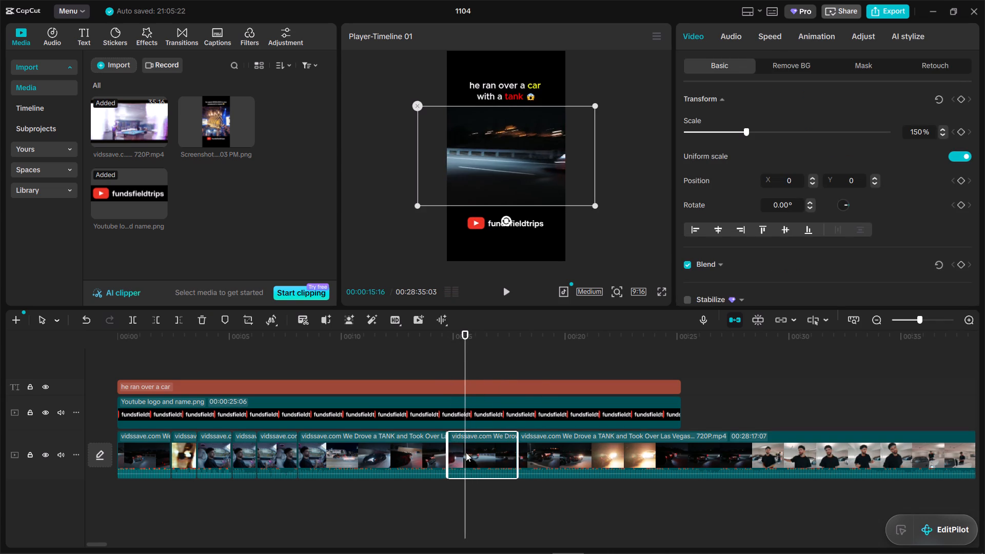
{"action": "key", "text": "b"}
{"action": "left_click", "coordinate": [459, 452]}
{"action": "key", "text": "d"}
{"action": "left_click", "coordinate": [411, 347]}
{"action": "left_click_drag", "start_coordinate": [411, 347], "coordinate": [409, 347]}
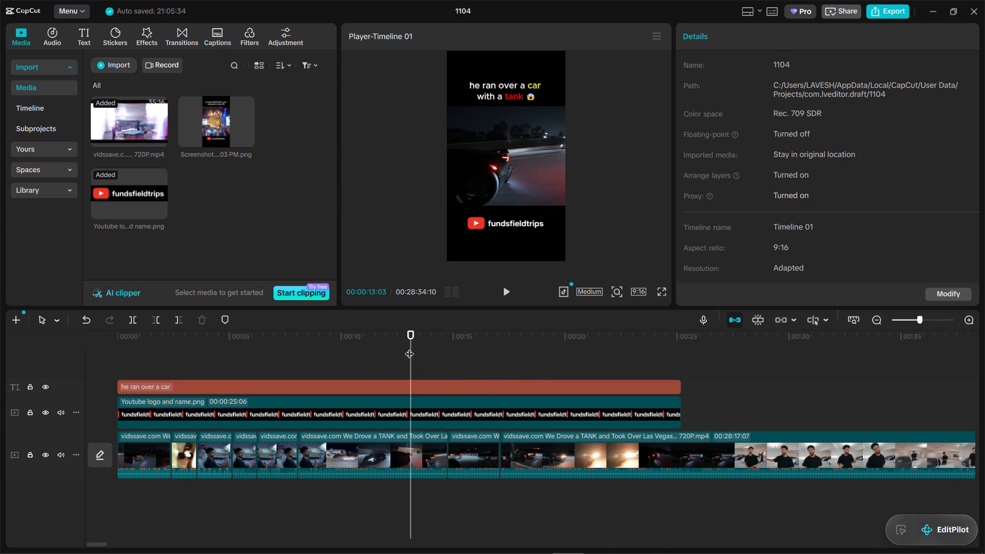
{"action": "left_click_drag", "start_coordinate": [409, 347], "coordinate": [348, 343]}
{"action": "key", "text": "space"}
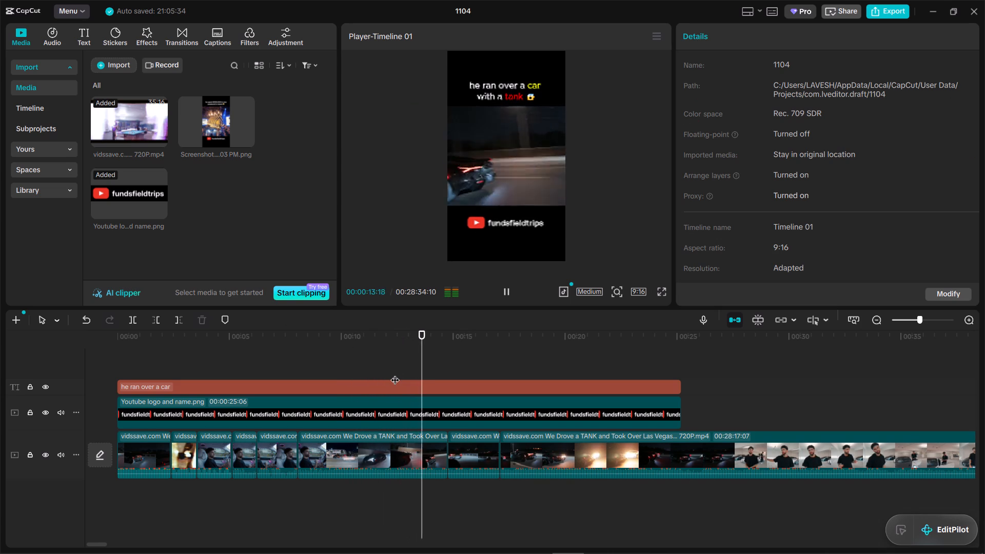
{"action": "key", "text": "space"}
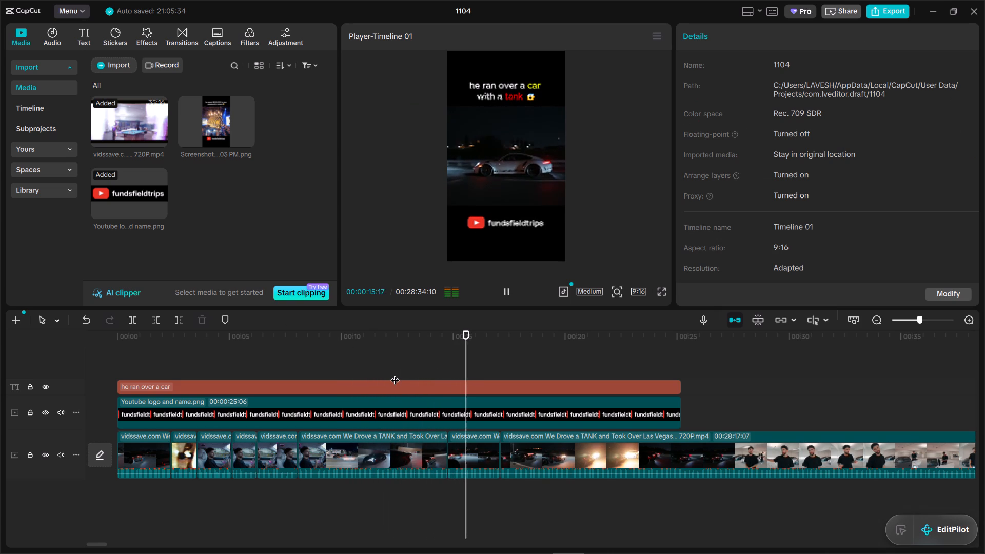
Trim about 13 more frames off the start of the white car night clip beginning near 00:00:14:23, and play back the join.
{"action": "left_click", "coordinate": [436, 356]}
{"action": "key", "text": "space"}
{"action": "key", "text": "space"}
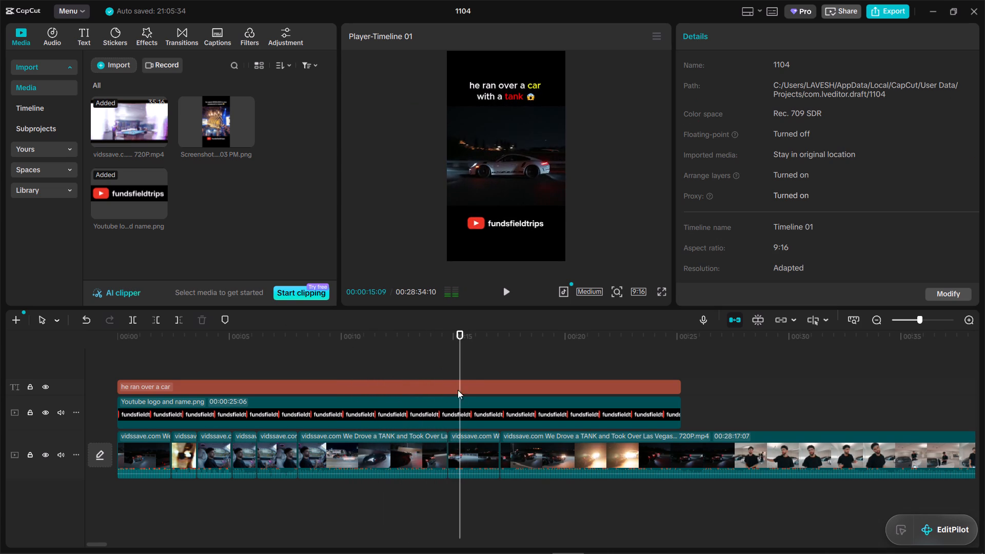
{"action": "left_click", "coordinate": [460, 350]}
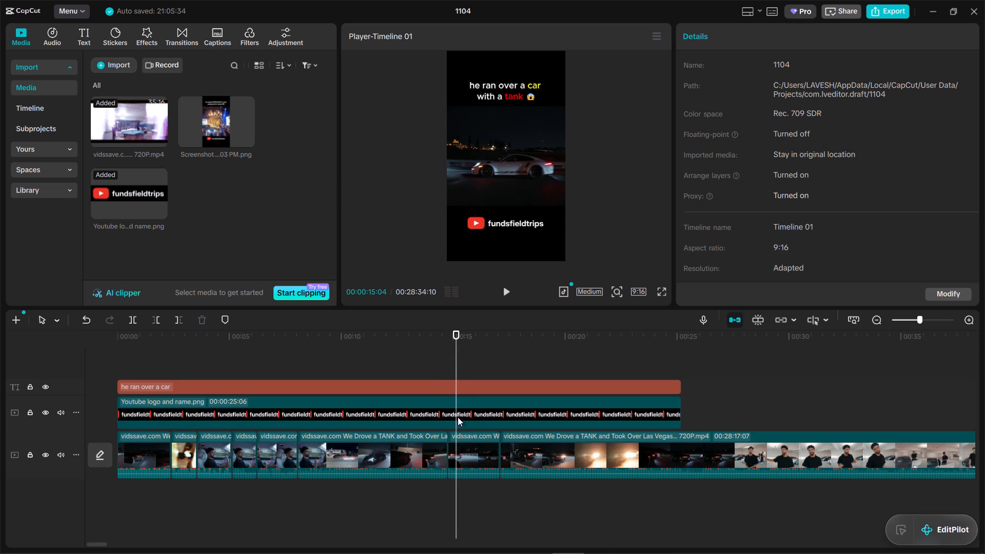
{"action": "left_click", "coordinate": [457, 445]}
{"action": "left_click_drag", "start_coordinate": [448, 446], "coordinate": [456, 446]}
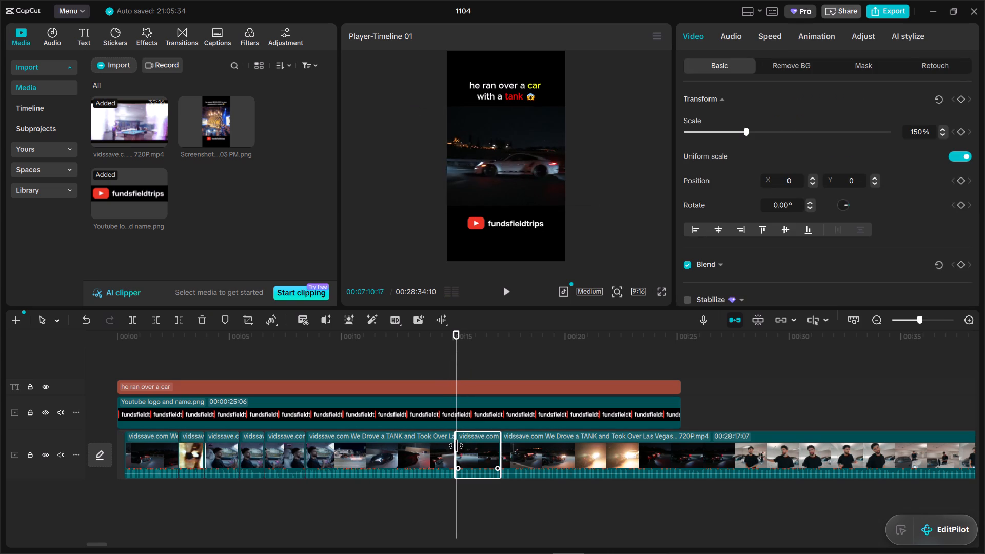
{"action": "left_click_drag", "start_coordinate": [456, 446], "coordinate": [458, 447]}
{"action": "left_click", "coordinate": [428, 366]}
{"action": "key", "text": "space"}
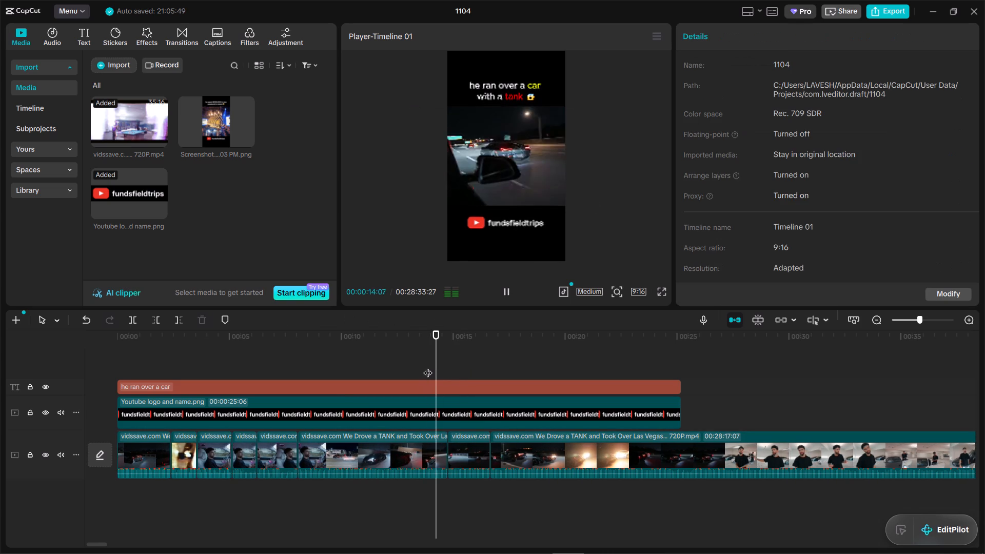
{"action": "key", "text": "space"}
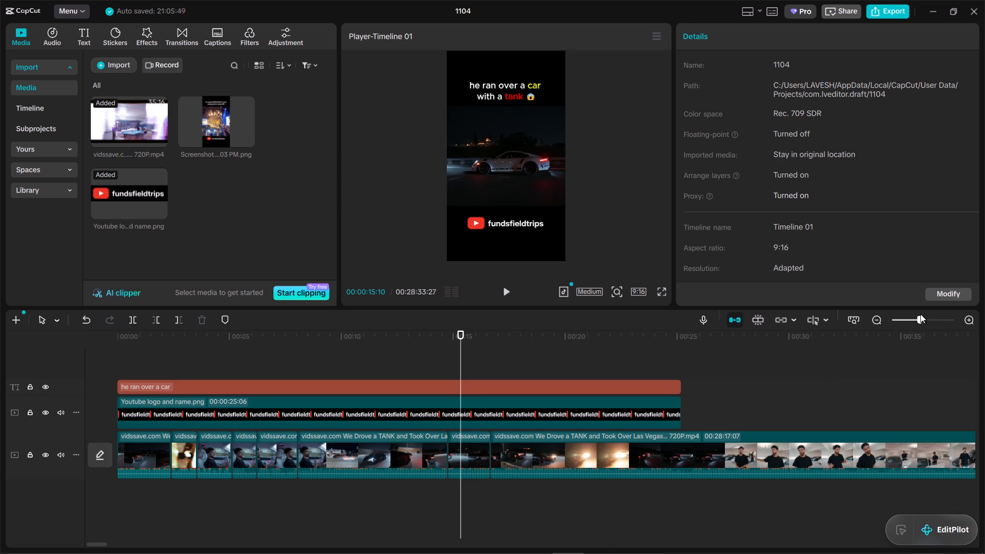
Trim about 5 frames off the end of the preceding driving clip so it ends near 00:00:14:18, and play back the join.
{"action": "left_click_drag", "start_coordinate": [921, 320], "coordinate": [933, 320]}
{"action": "left_click", "coordinate": [278, 354]}
{"action": "key", "text": "space"}
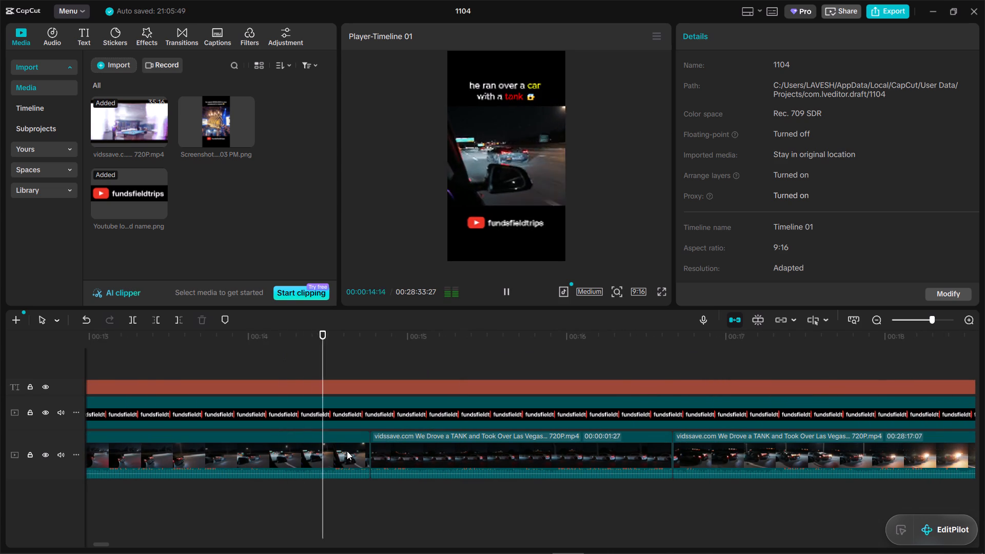
{"action": "key", "text": "space"}
{"action": "left_click_drag", "start_coordinate": [380, 357], "coordinate": [347, 352]}
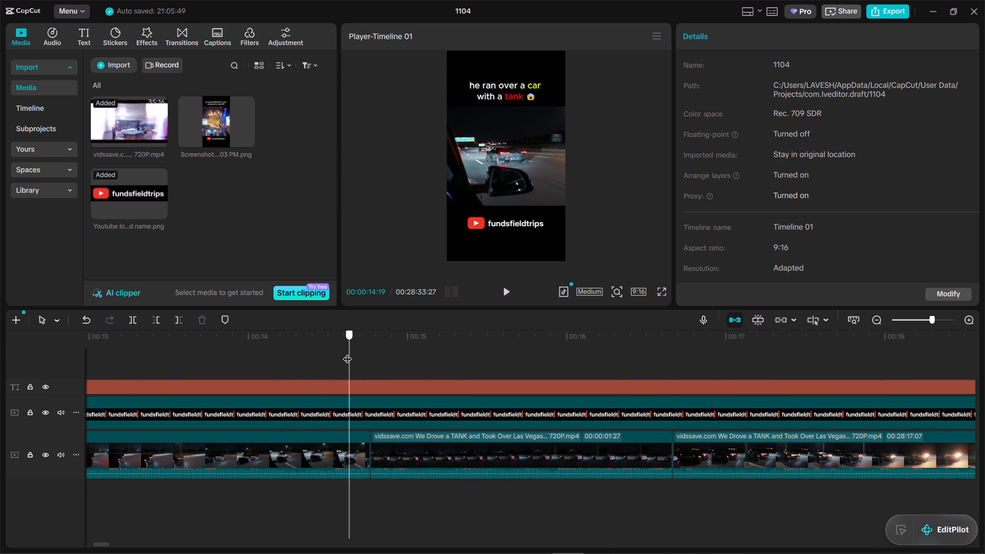
{"action": "left_click_drag", "start_coordinate": [347, 352], "coordinate": [344, 352]}
{"action": "left_click", "coordinate": [350, 457]}
{"action": "left_click_drag", "start_coordinate": [370, 457], "coordinate": [350, 455]}
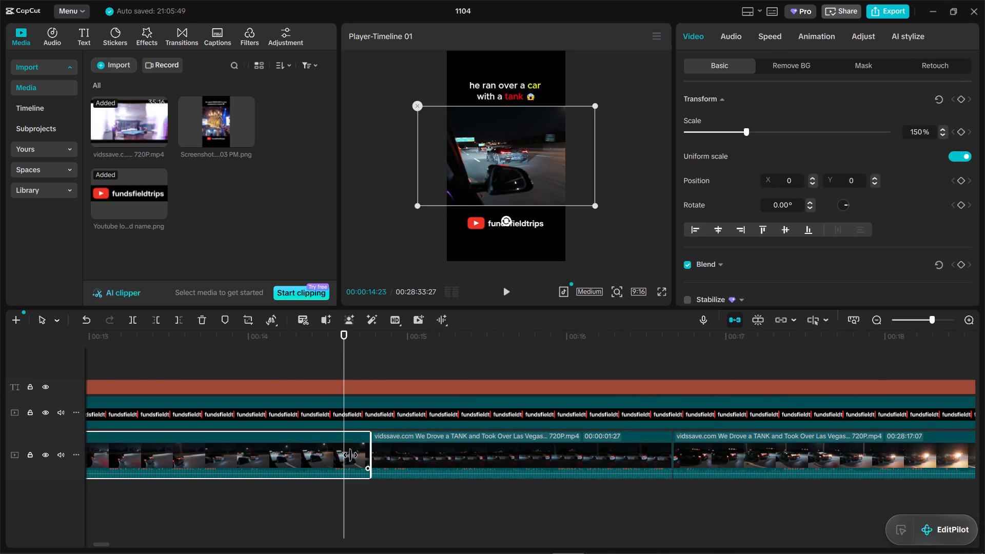
{"action": "left_click_drag", "start_coordinate": [350, 455], "coordinate": [339, 452]}
{"action": "left_click", "coordinate": [222, 342]}
{"action": "key", "text": "space"}
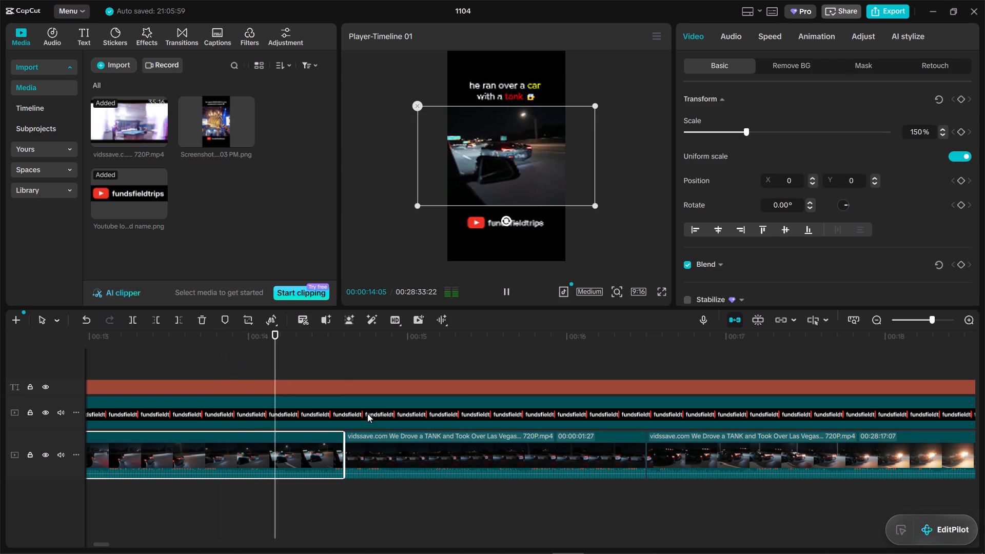
{"action": "key", "text": "space"}
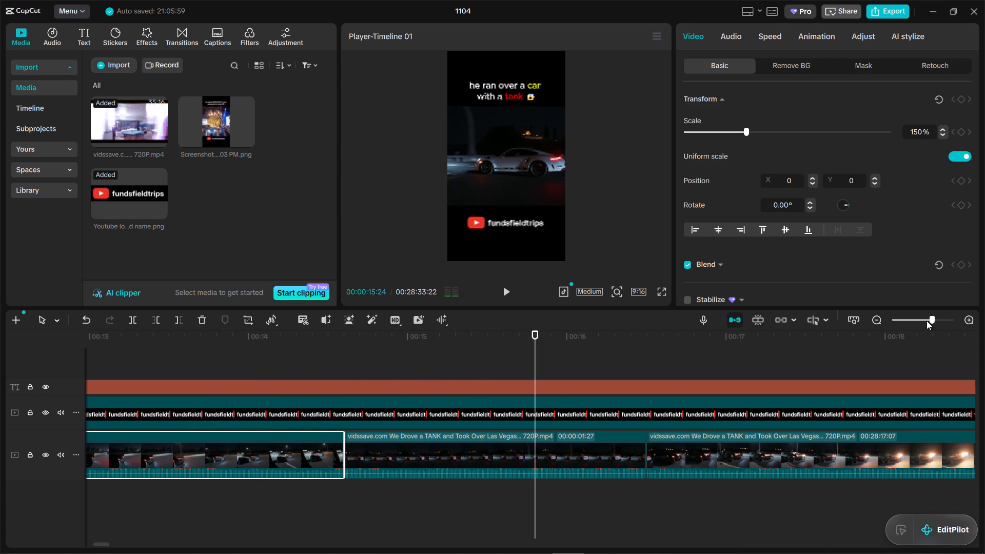
Play on from 00:00:15:24, split the last clip at 00:00:22:19 and 00:00:24:17, and delete the piece between the cuts.
{"action": "left_click_drag", "start_coordinate": [927, 321], "coordinate": [921, 321]}
{"action": "key", "text": "space"}
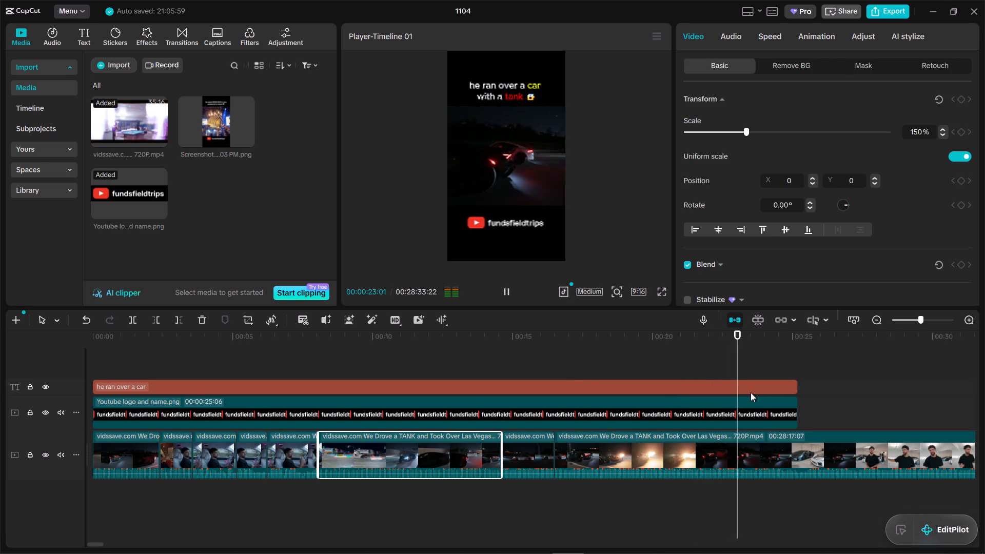
{"action": "key", "text": "space"}
{"action": "left_click", "coordinate": [692, 364]}
{"action": "key", "text": "space"}
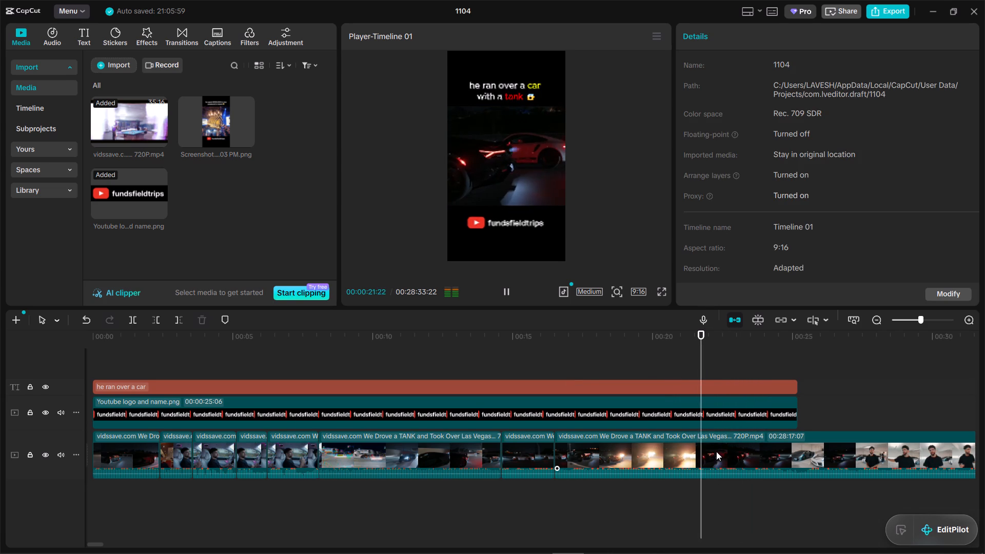
{"action": "key", "text": "space"}
{"action": "key", "text": "space"}
{"action": "key", "text": "space"}
{"action": "left_click", "coordinate": [740, 443]}
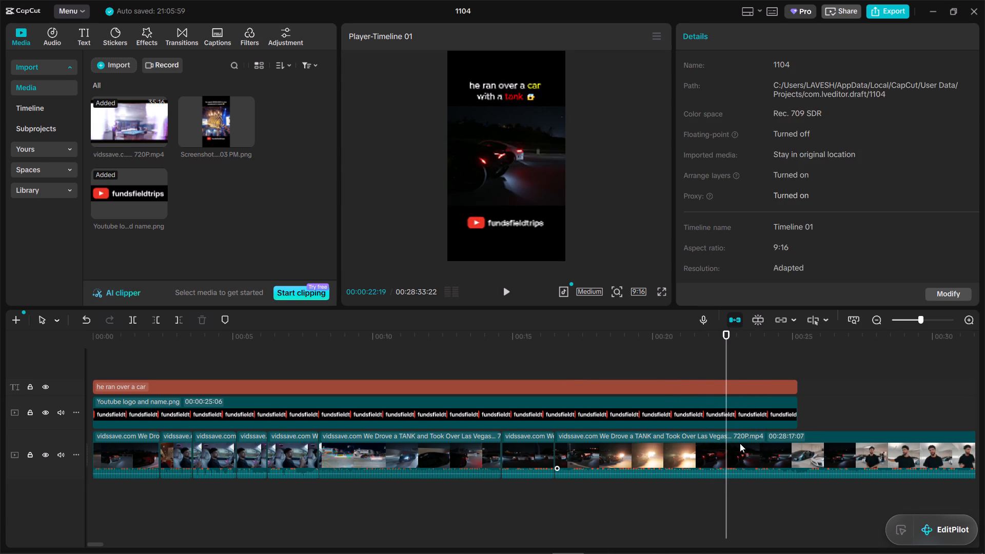
{"action": "type", "text": "b"}
{"action": "key", "text": "space"}
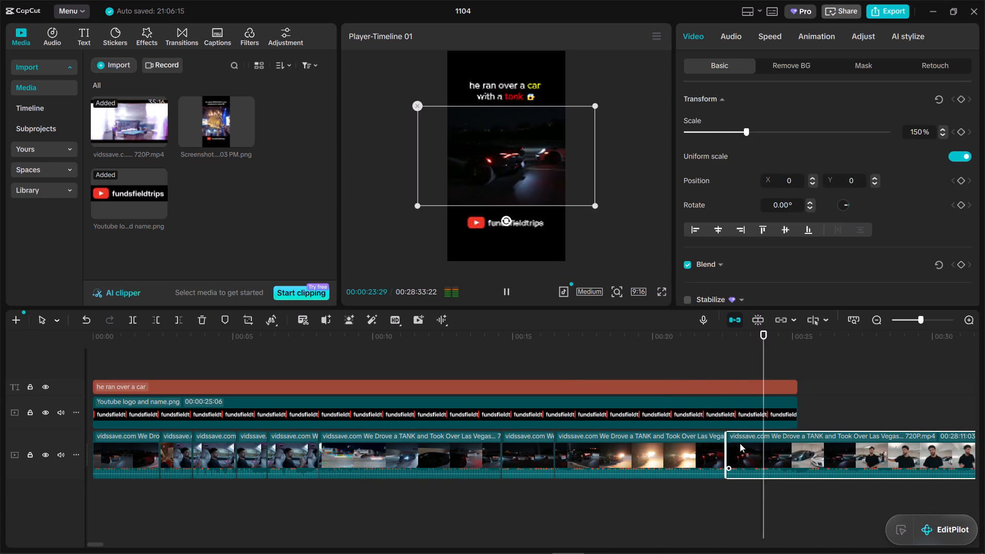
{"action": "key", "text": "space"}
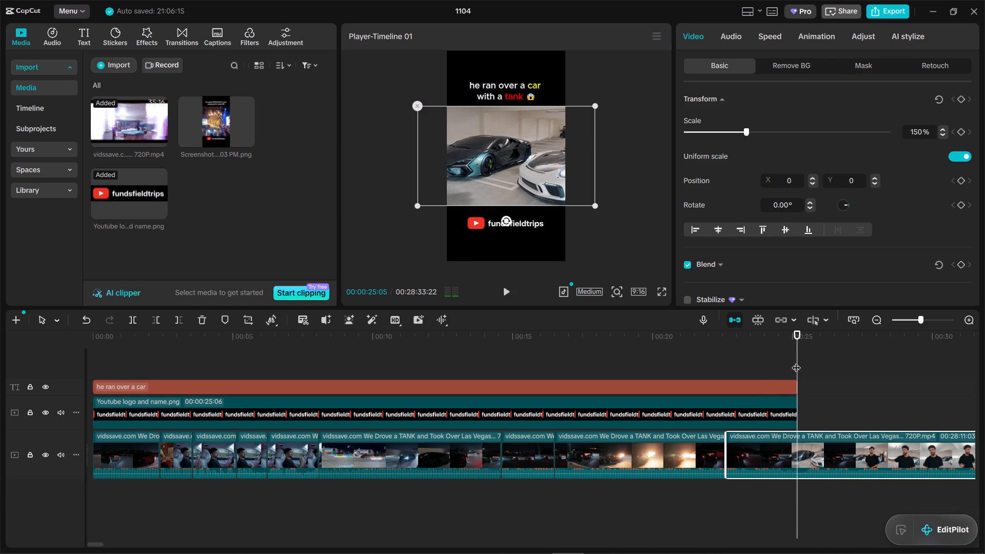
{"action": "left_click_drag", "start_coordinate": [796, 361], "coordinate": [780, 360]}
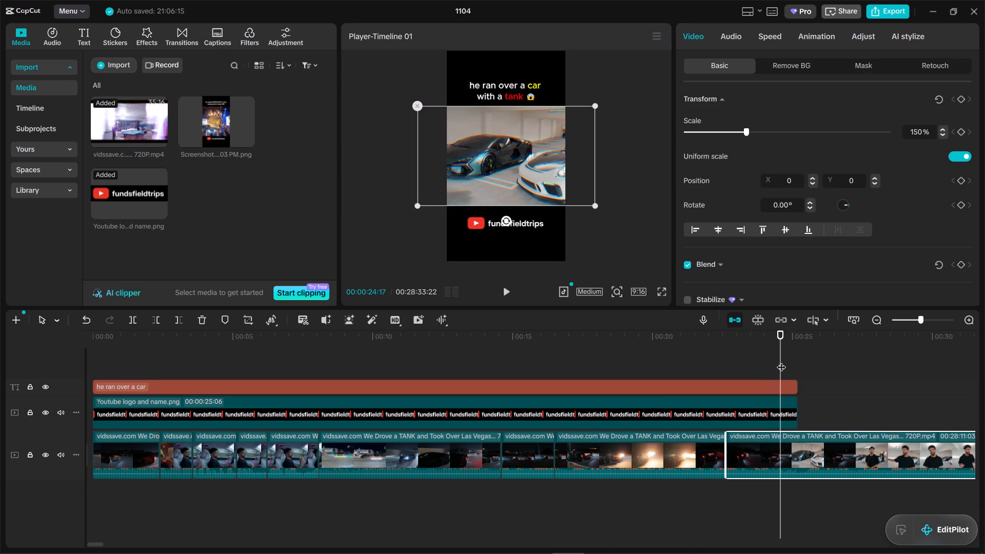
{"action": "key", "text": "b"}
{"action": "left_click", "coordinate": [756, 461]}
{"action": "key", "text": "d"}
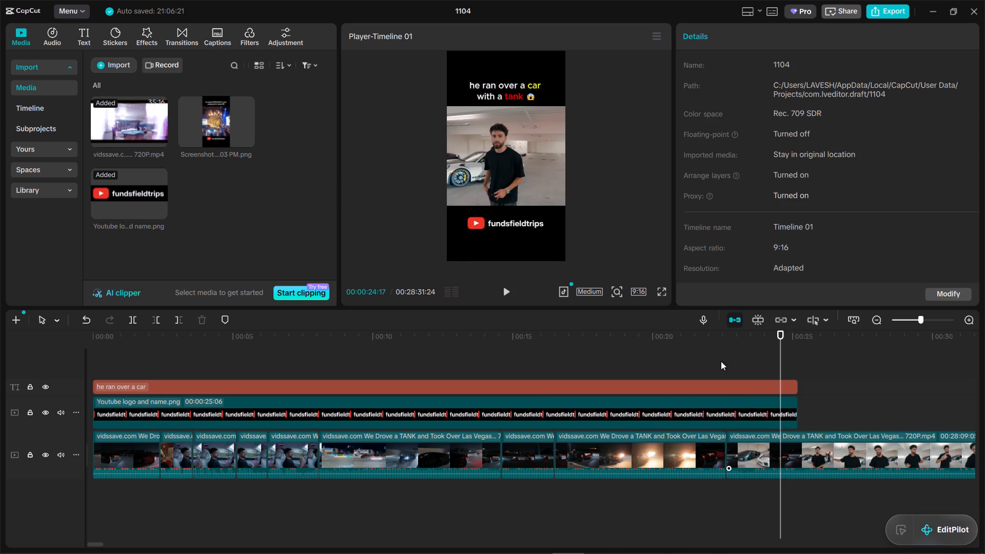
Review the talking-man footage after 00:00:22:19 and delete that last long clip from the main track.
{"action": "left_click", "coordinate": [710, 354]}
{"action": "key", "text": "space"}
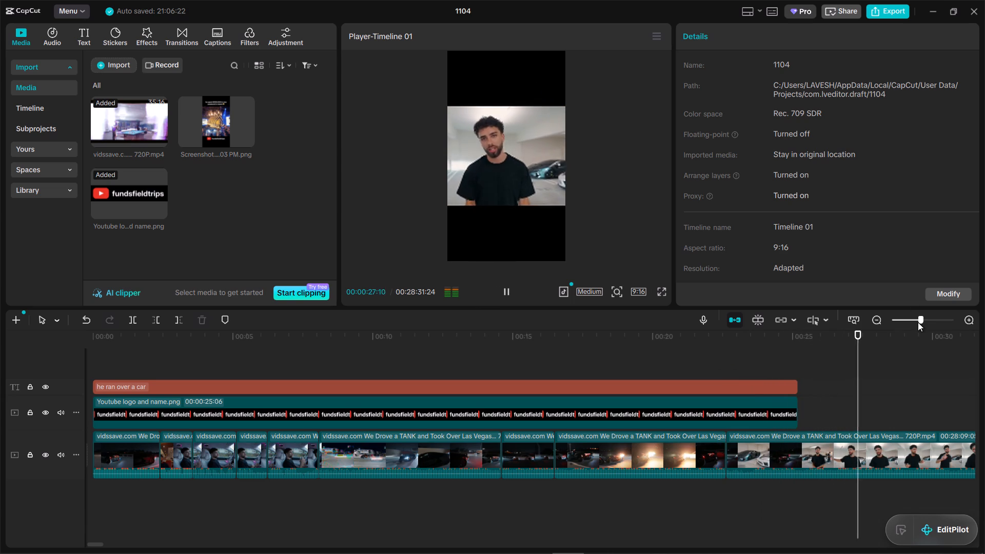
{"action": "key", "text": "space"}
{"action": "left_click", "coordinate": [745, 358]}
{"action": "left_click_drag", "start_coordinate": [745, 358], "coordinate": [647, 358]}
{"action": "key", "text": "space"}
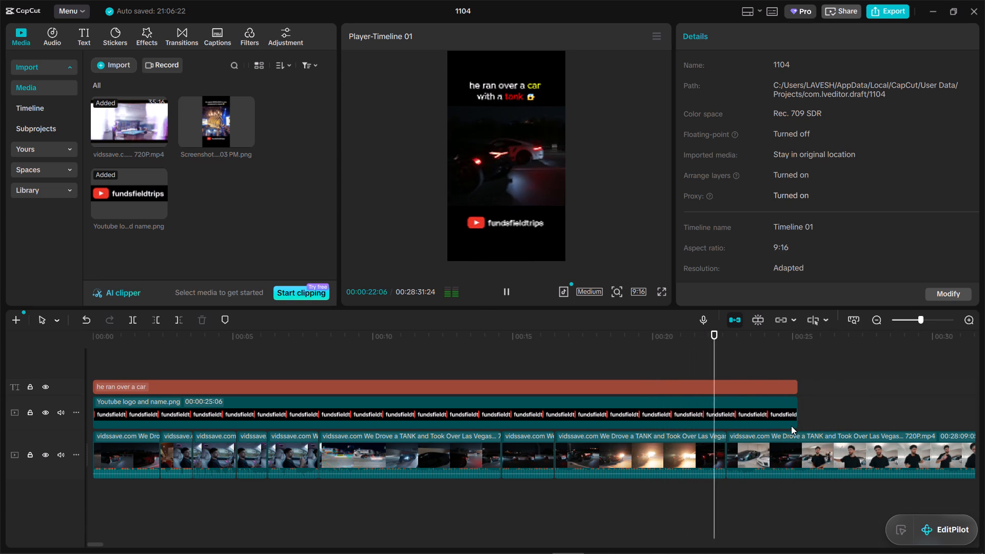
{"action": "key", "text": "space"}
{"action": "left_click", "coordinate": [794, 465]}
{"action": "key", "text": "d"}
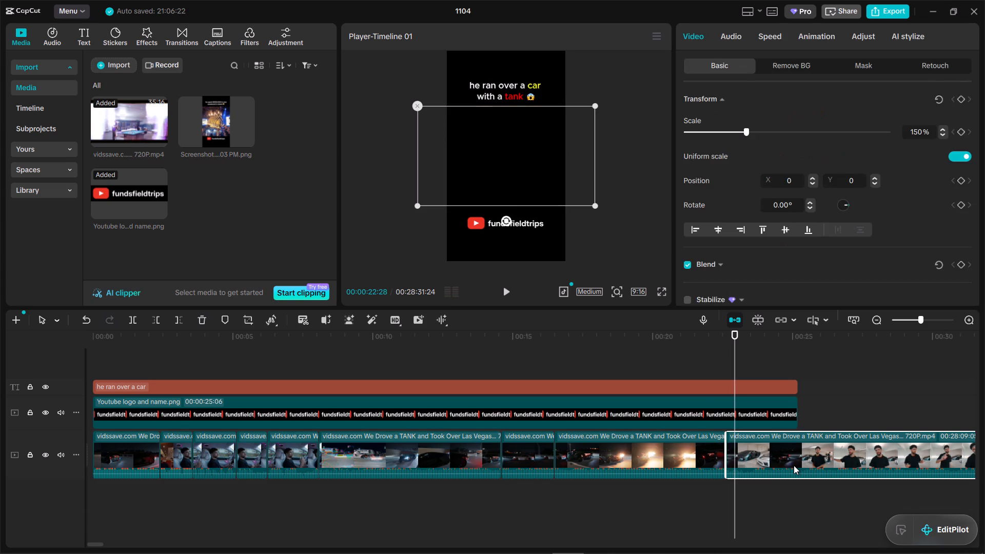
Trim the hook text and channel logo together to end with the video at 00:00:22:19, and play back from the start.
{"action": "left_click", "coordinate": [705, 367]}
{"action": "left_click_drag", "start_coordinate": [705, 367], "coordinate": [719, 370]}
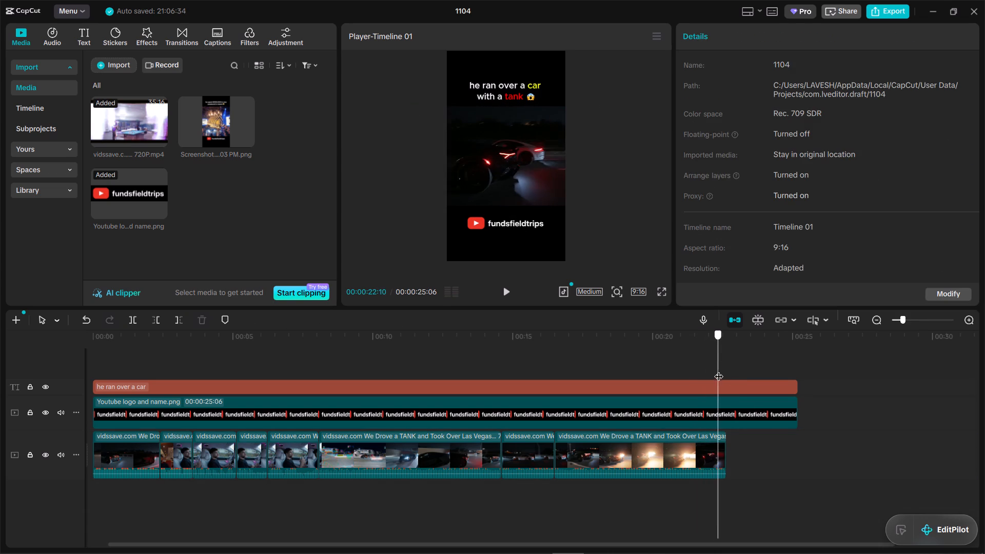
{"action": "left_click_drag", "start_coordinate": [719, 370], "coordinate": [727, 378]}
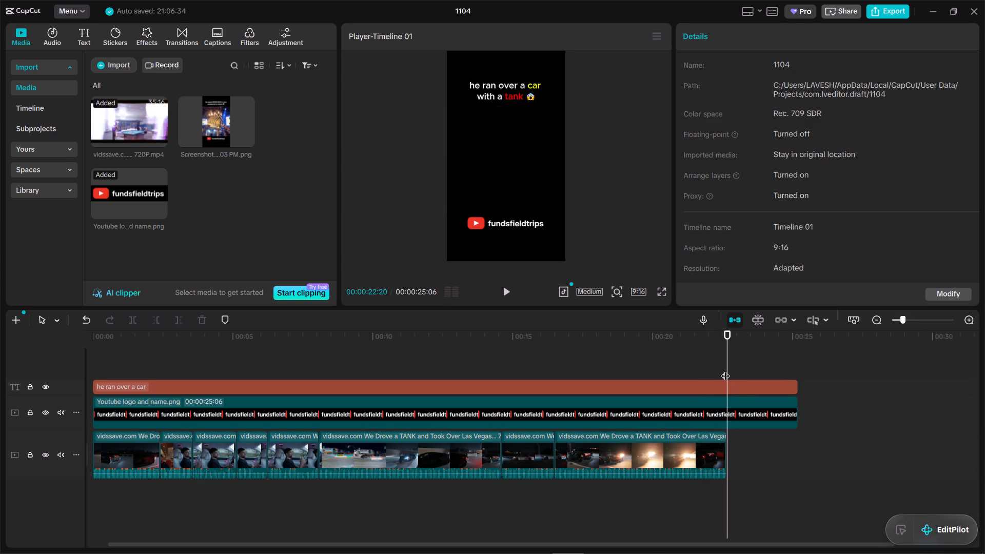
{"action": "left_click_drag", "start_coordinate": [725, 369], "coordinate": [710, 366]}
{"action": "left_click", "coordinate": [758, 315]}
{"action": "left_click_drag", "start_coordinate": [715, 363], "coordinate": [724, 362]}
{"action": "left_click_drag", "start_coordinate": [794, 458], "coordinate": [783, 373]}
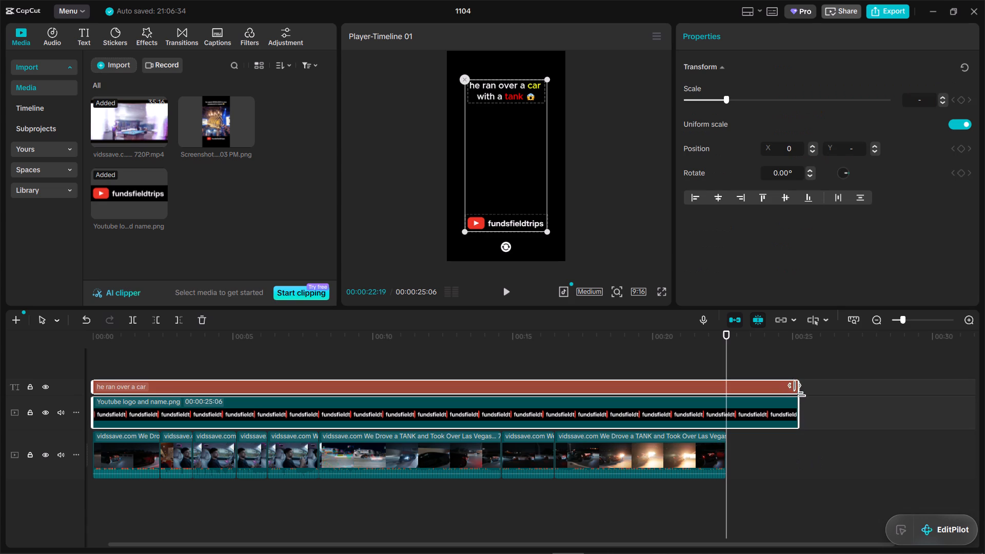
{"action": "left_click_drag", "start_coordinate": [799, 390], "coordinate": [726, 385]}
{"action": "left_click", "coordinate": [704, 379]}
{"action": "left_click_drag", "start_coordinate": [702, 373], "coordinate": [246, 366]}
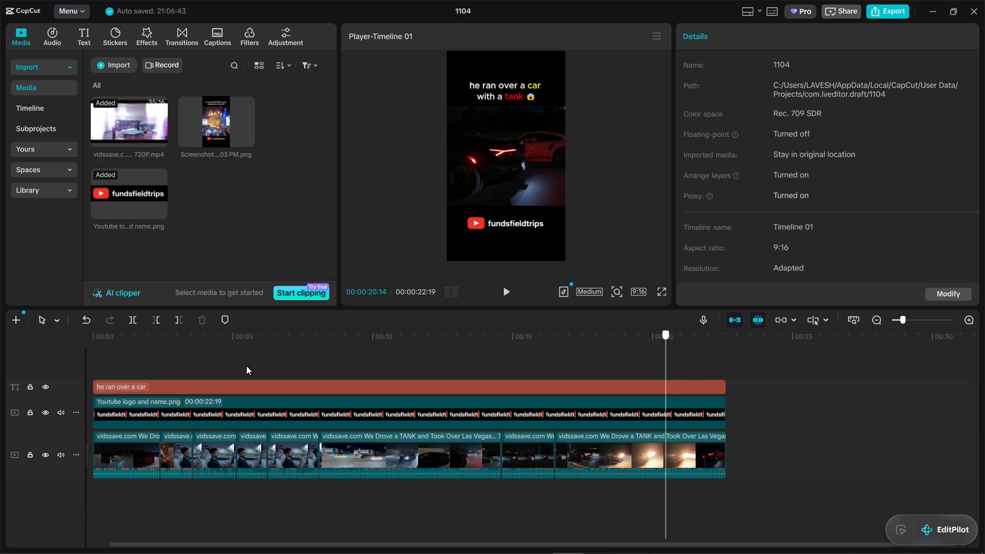
{"action": "left_click_drag", "start_coordinate": [246, 366], "coordinate": [0, 346]}
{"action": "key", "text": "space"}
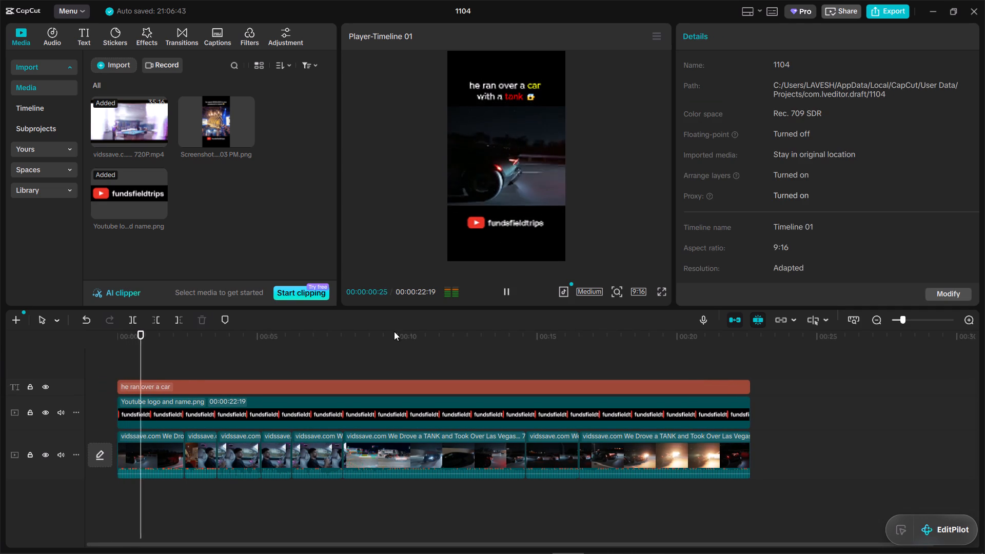
{"action": "key", "text": "space"}
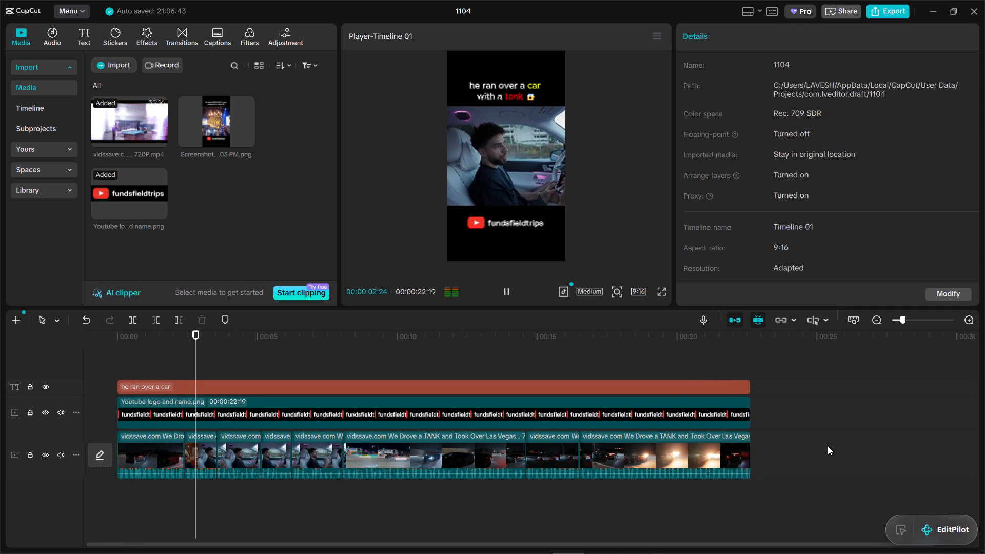
Select all the video clips on the main track and set their volume to 5.0 dB.
{"action": "left_click", "coordinate": [828, 446]}
{"action": "left_click_drag", "start_coordinate": [836, 464], "coordinate": [30, 459]}
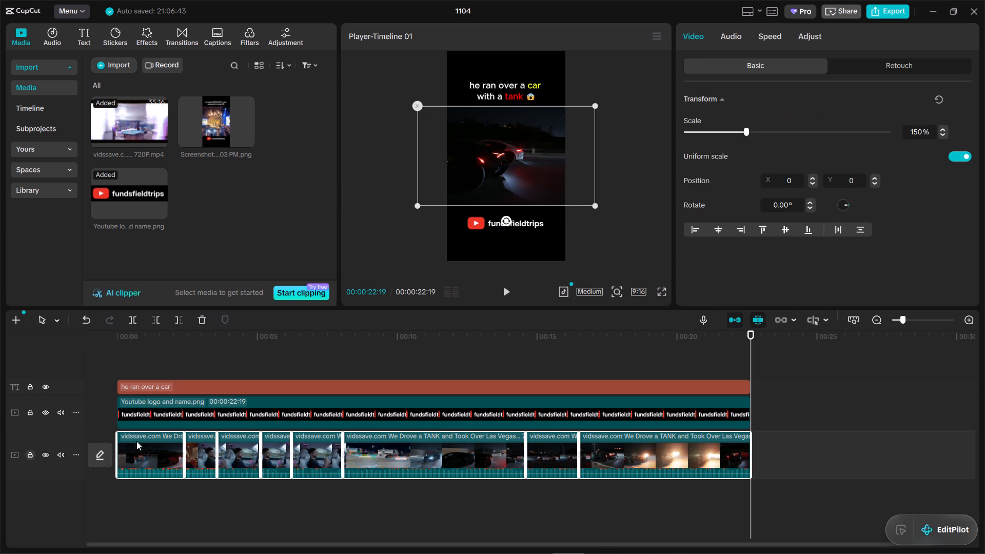
{"action": "left_click", "coordinate": [735, 33]}
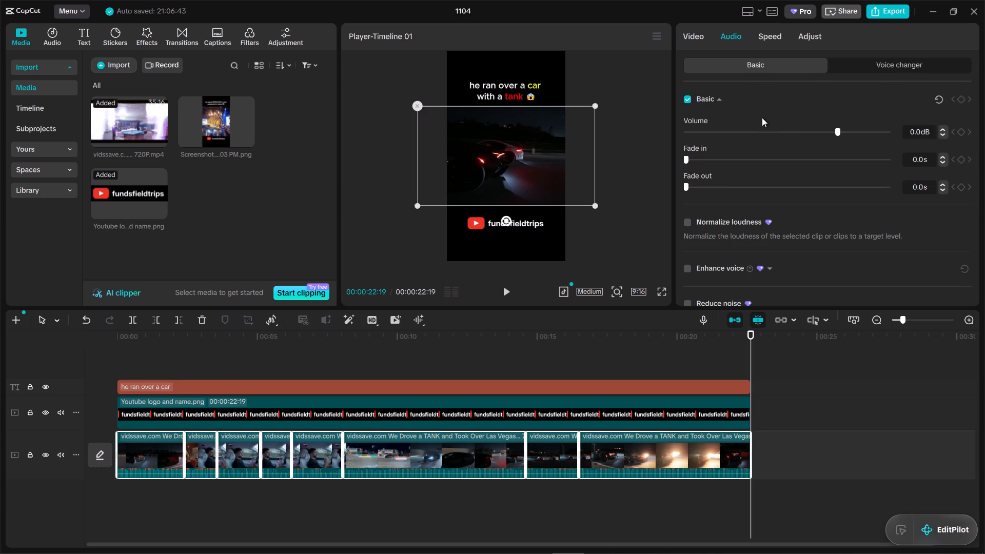
{"action": "triple_click", "coordinate": [915, 130]}
{"action": "double_click", "coordinate": [915, 130]}
{"action": "key", "text": "5"}
{"action": "key", "text": "Return"}
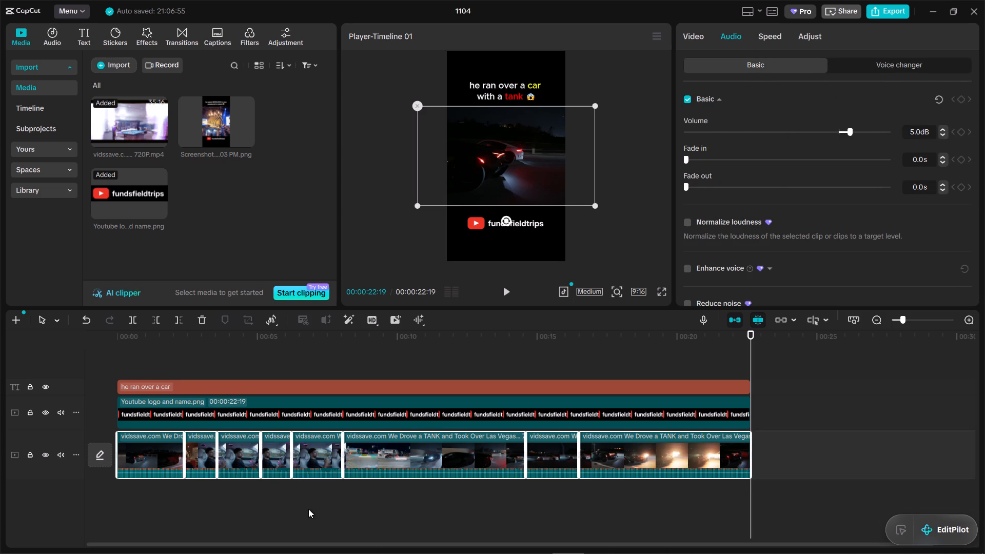
{"action": "left_click", "coordinate": [308, 509]}
{"action": "left_click_drag", "start_coordinate": [308, 509], "coordinate": [0, 449]}
{"action": "key", "text": "space"}
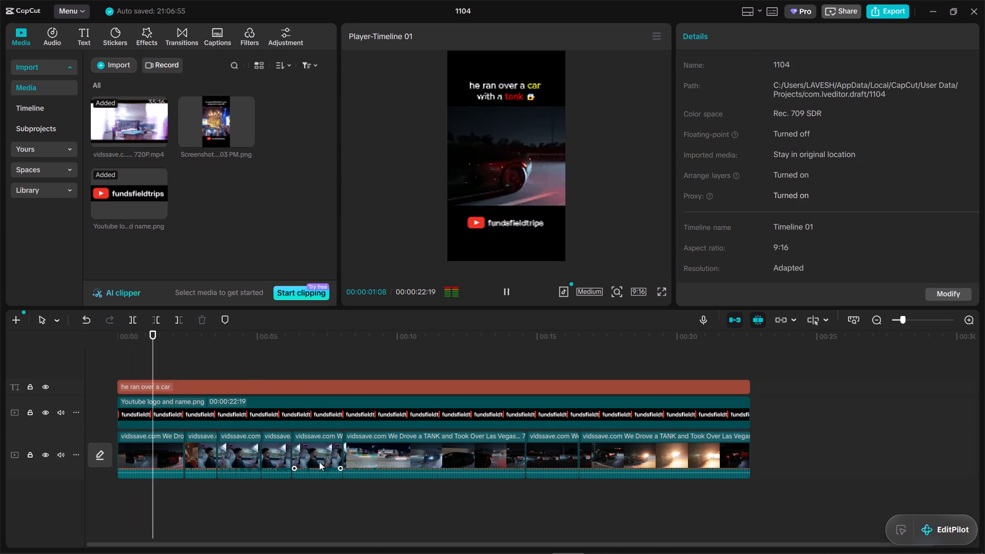
{"action": "key", "text": "space"}
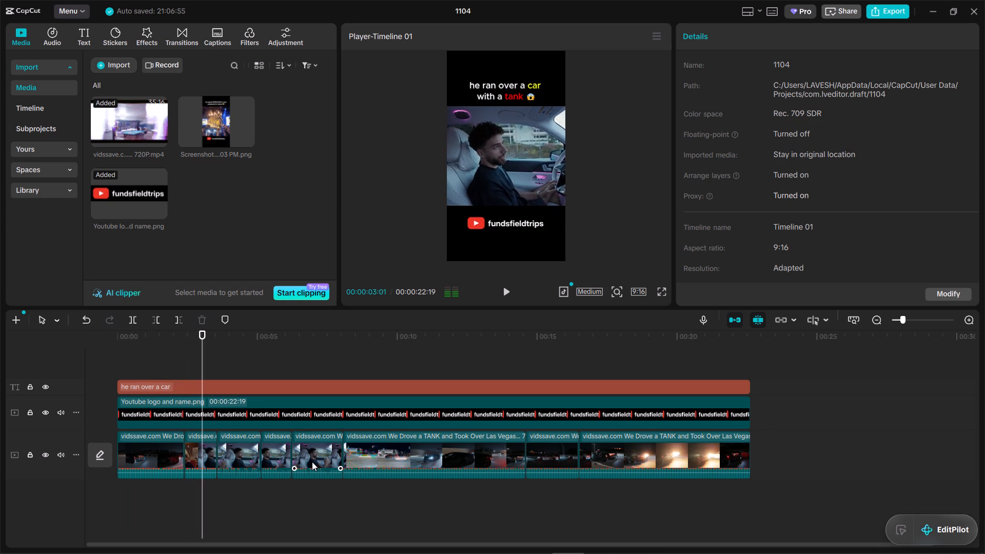
{"action": "left_click", "coordinate": [154, 508]}
{"action": "left_click_drag", "start_coordinate": [154, 508], "coordinate": [0, 483]}
{"action": "key", "text": "space"}
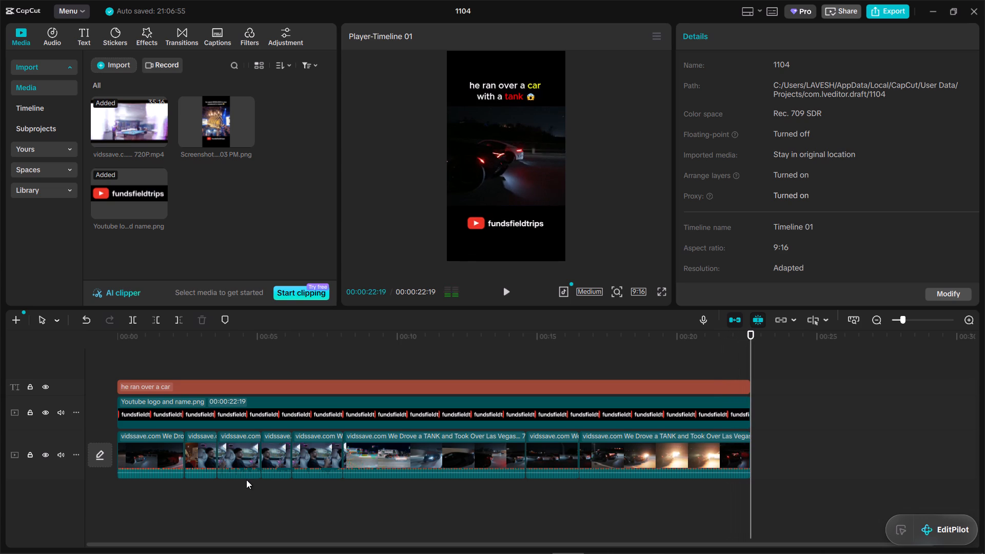
{"action": "key", "text": "space"}
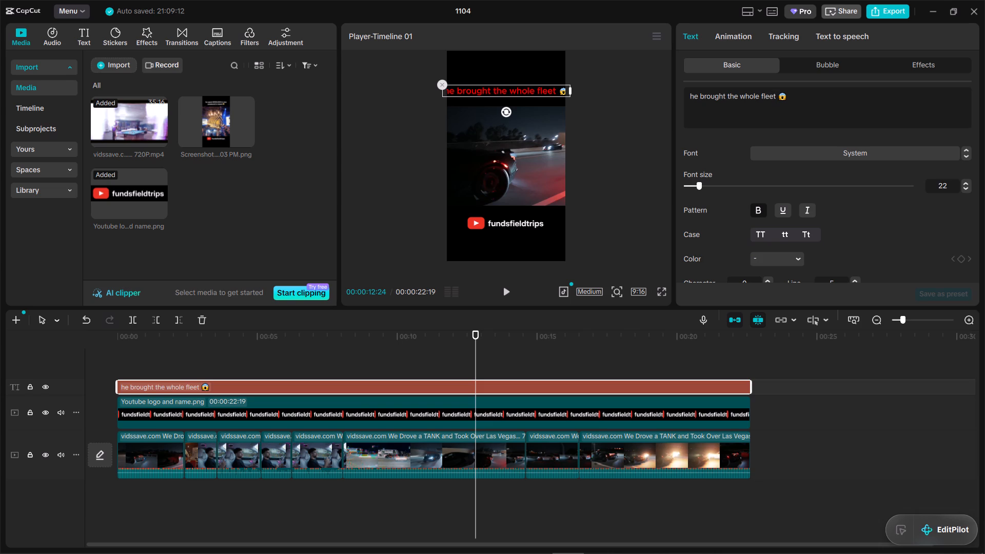
{"action": "key", "text": "space"}
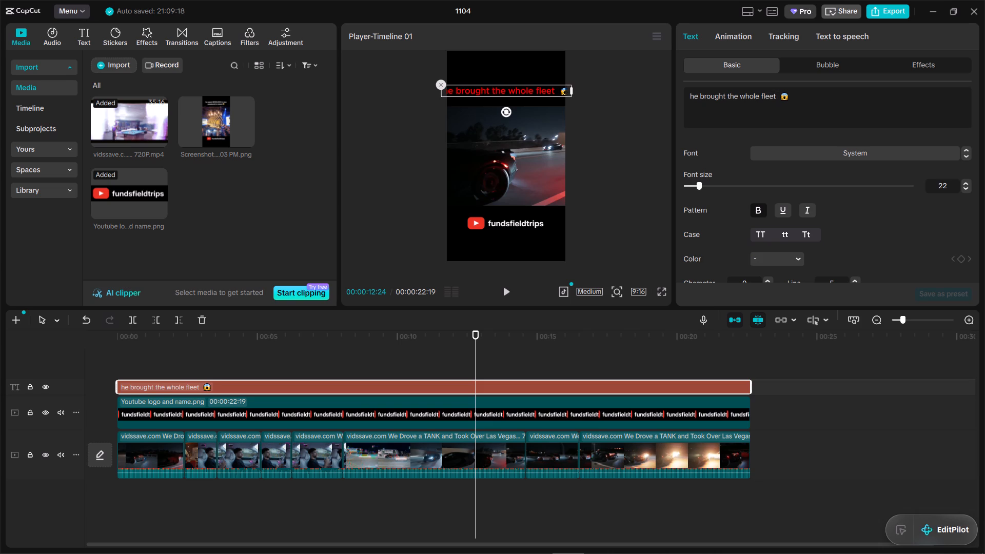
{"action": "type", "text": "of"}
{"action": "key", "text": "space"}
{"action": "type", "text": "Supercars"}
{"action": "key", "text": "alt+Tab"}
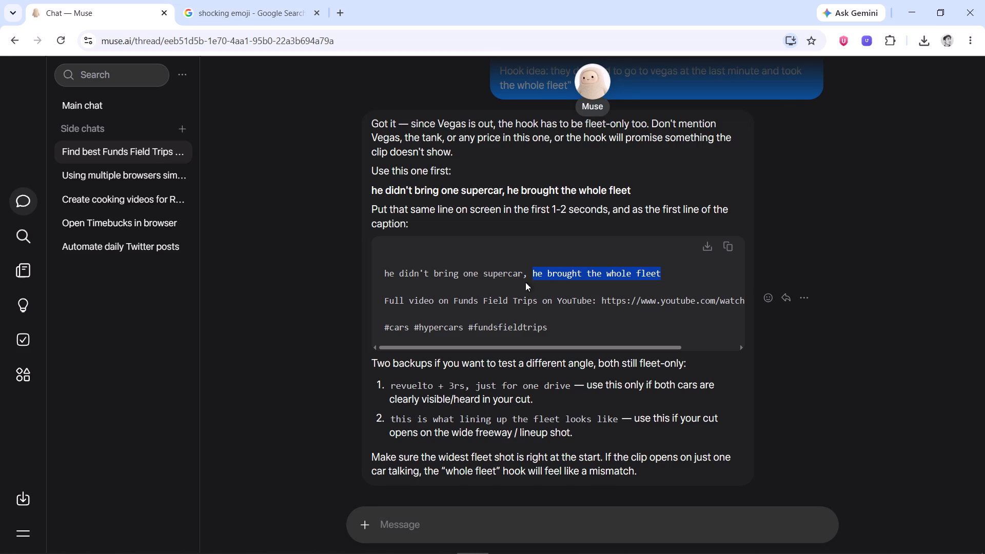
{"action": "key", "text": "alt+Tab"}
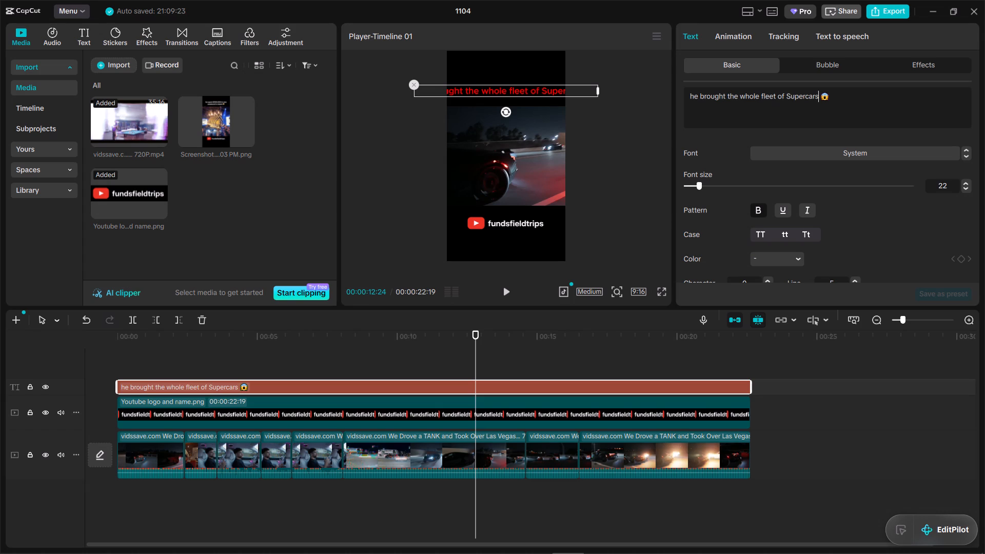
{"action": "left_click", "coordinate": [793, 92]}
{"action": "left_click", "coordinate": [761, 96]}
{"action": "key", "text": "Return"}
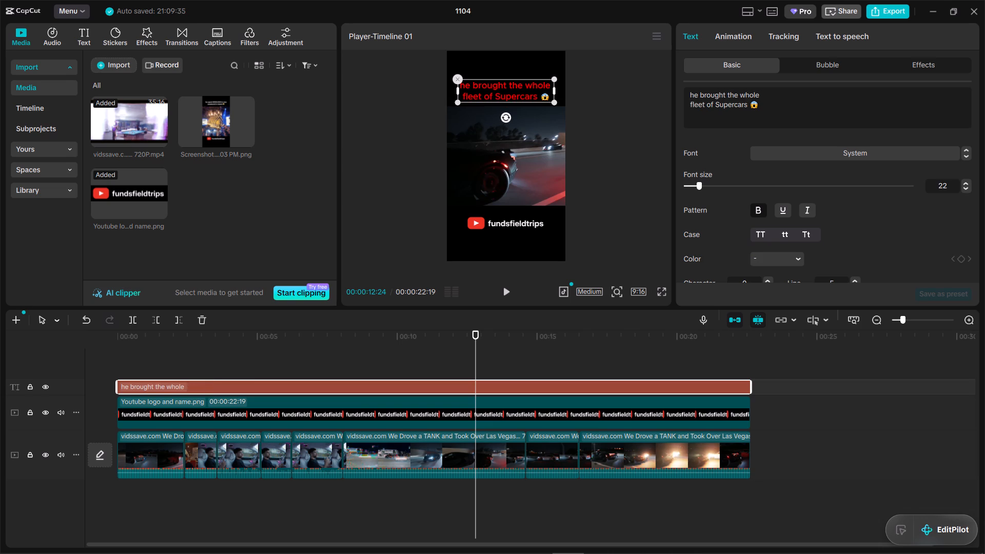
Colour the words "fleet of Supercars" green (44FF00) in the hook text and briefly preview the short's opening.
{"action": "left_click_drag", "start_coordinate": [747, 107], "coordinate": [730, 105]}
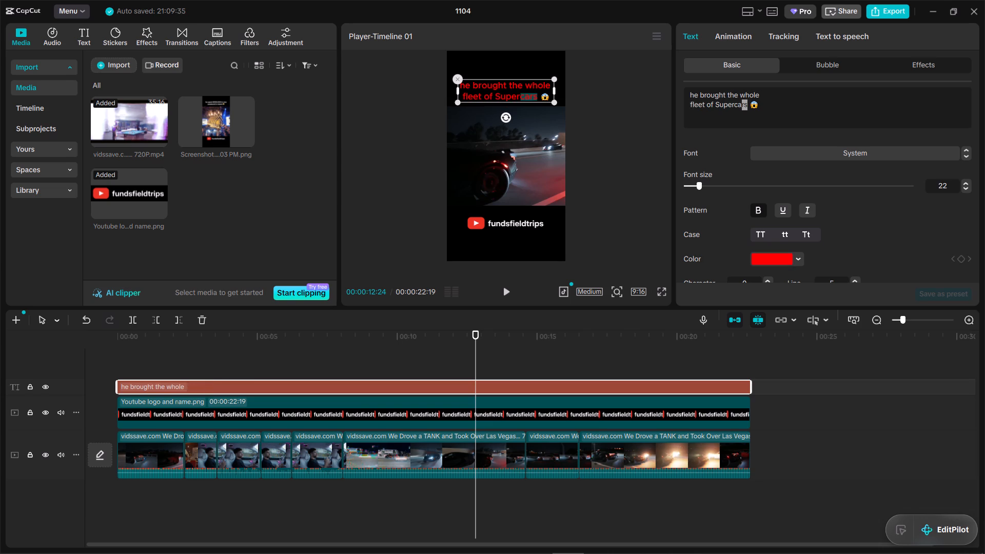
{"action": "left_click_drag", "start_coordinate": [730, 105], "coordinate": [657, 105]}
{"action": "left_click", "coordinate": [795, 263]}
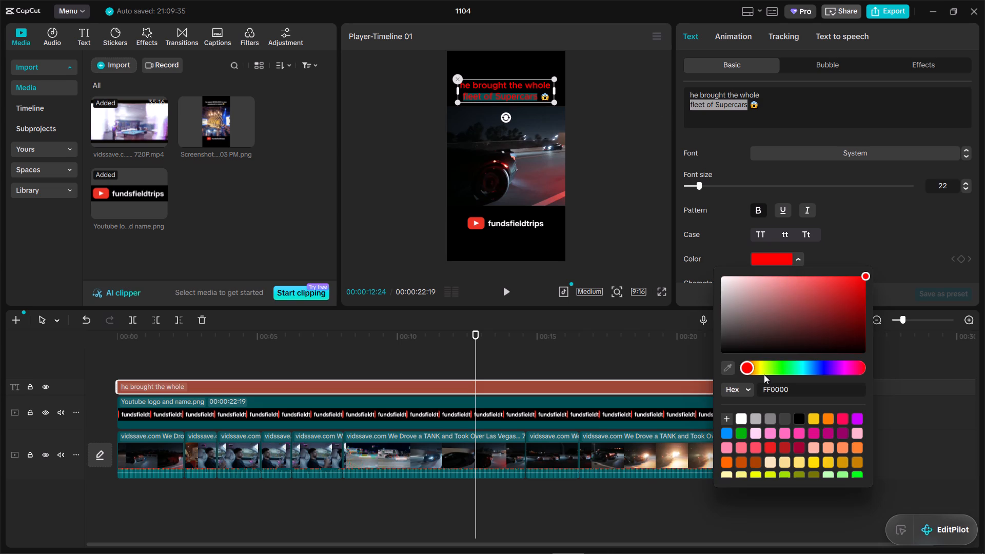
{"action": "left_click", "coordinate": [782, 370]}
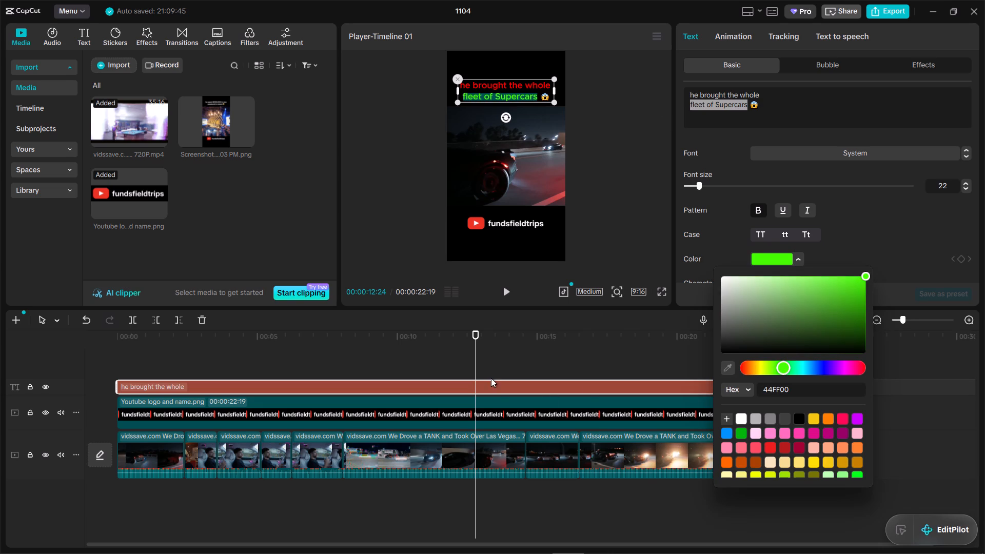
{"action": "left_click", "coordinate": [531, 359]}
{"action": "left_click_drag", "start_coordinate": [531, 359], "coordinate": [0, 285]}
{"action": "key", "text": "space"}
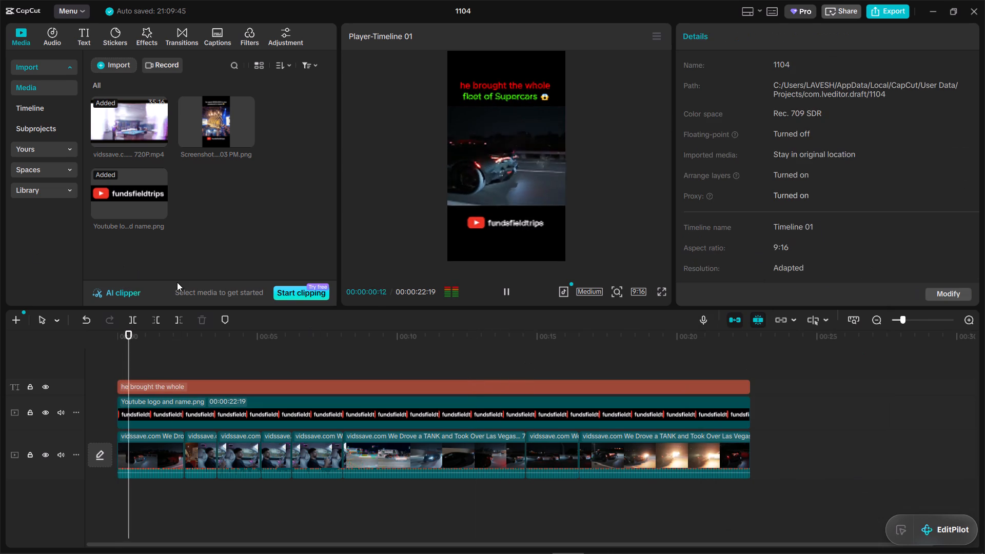
{"action": "key", "text": "space"}
Colour the words "he brought the" white in the hook text and play the short from the start.
{"action": "left_click", "coordinate": [252, 387]}
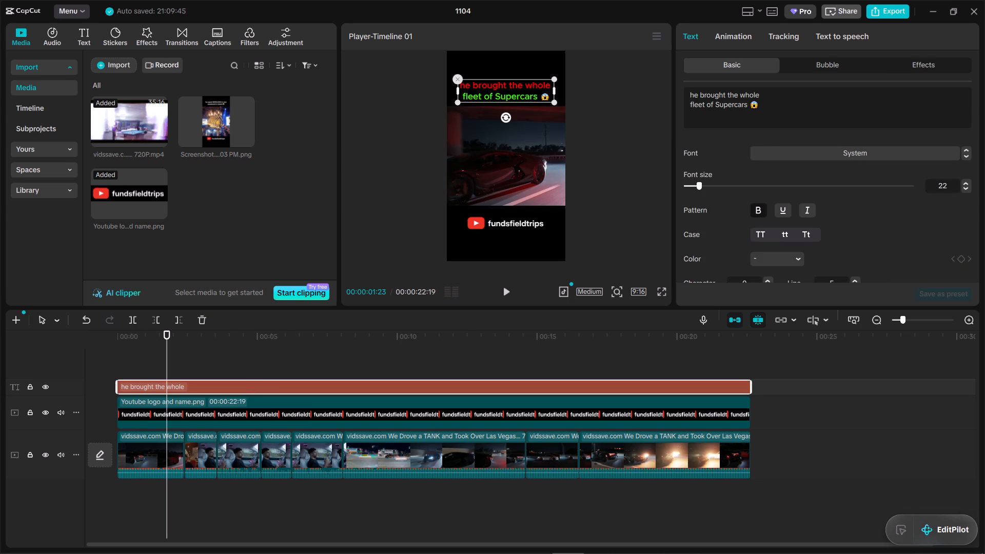
{"action": "left_click_drag", "start_coordinate": [742, 96], "coordinate": [630, 97]}
{"action": "left_click", "coordinate": [746, 100]}
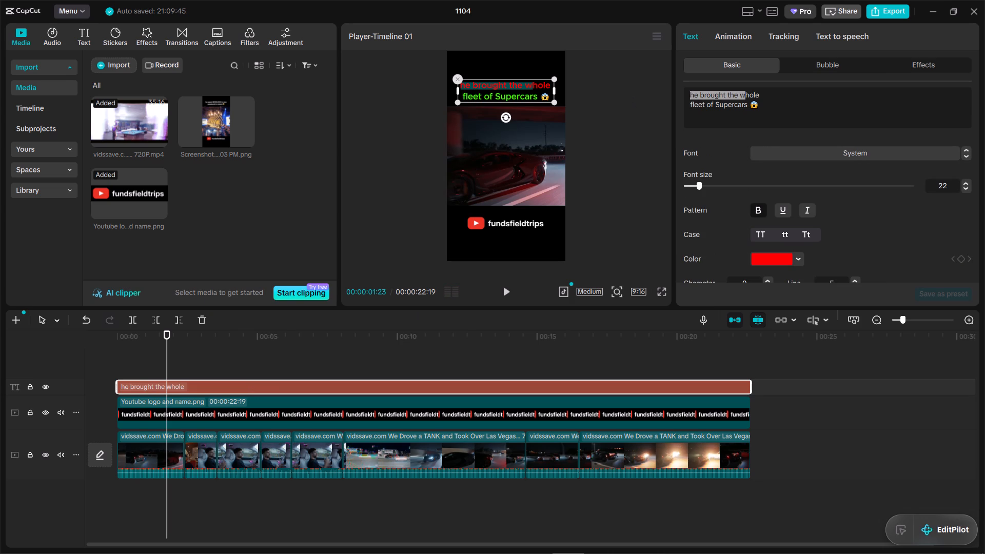
{"action": "left_click_drag", "start_coordinate": [740, 93], "coordinate": [726, 97]}
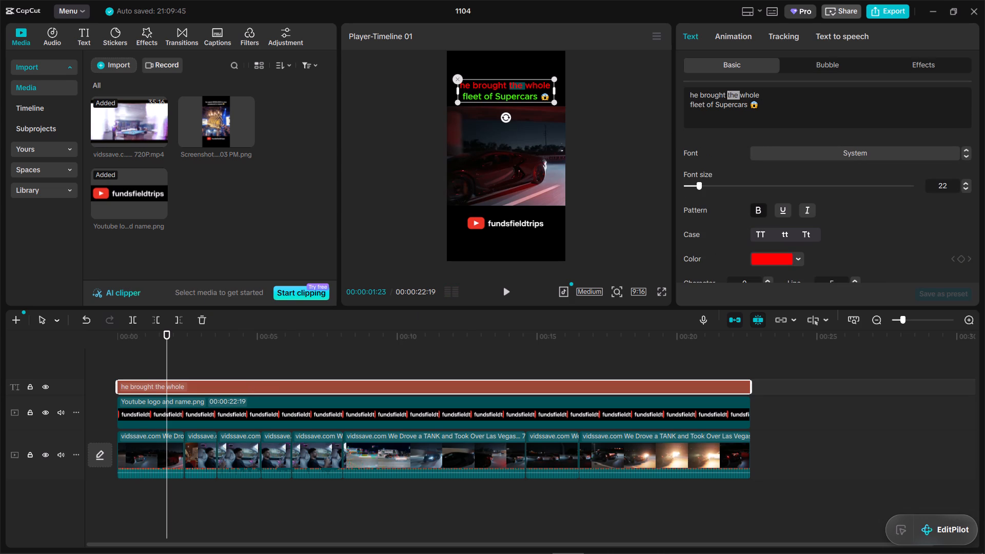
{"action": "left_click_drag", "start_coordinate": [726, 97], "coordinate": [688, 96]}
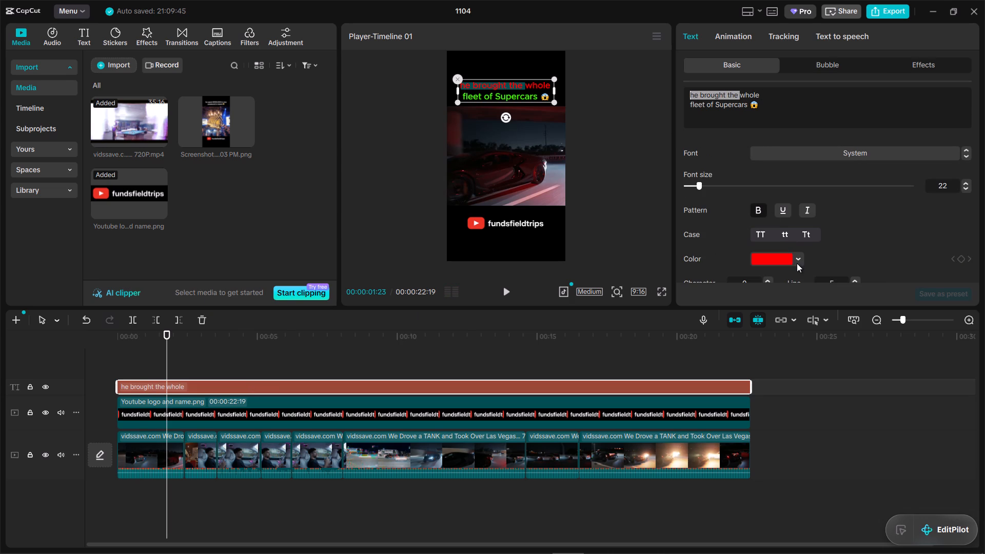
{"action": "left_click", "coordinate": [797, 263]}
{"action": "left_click_drag", "start_coordinate": [800, 310], "coordinate": [643, 200]}
{"action": "left_click", "coordinate": [445, 349]}
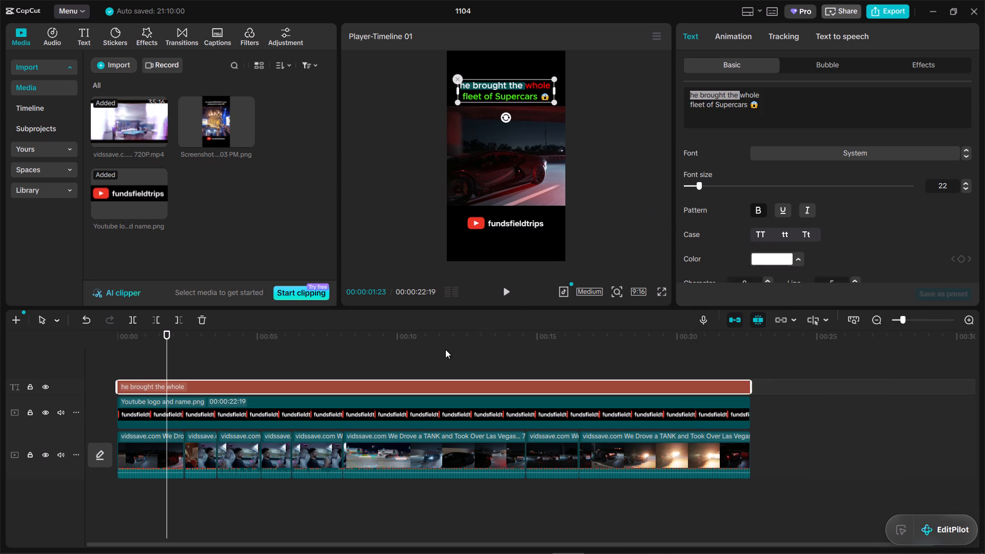
{"action": "left_click_drag", "start_coordinate": [445, 349], "coordinate": [71, 295]}
{"action": "key", "text": "space"}
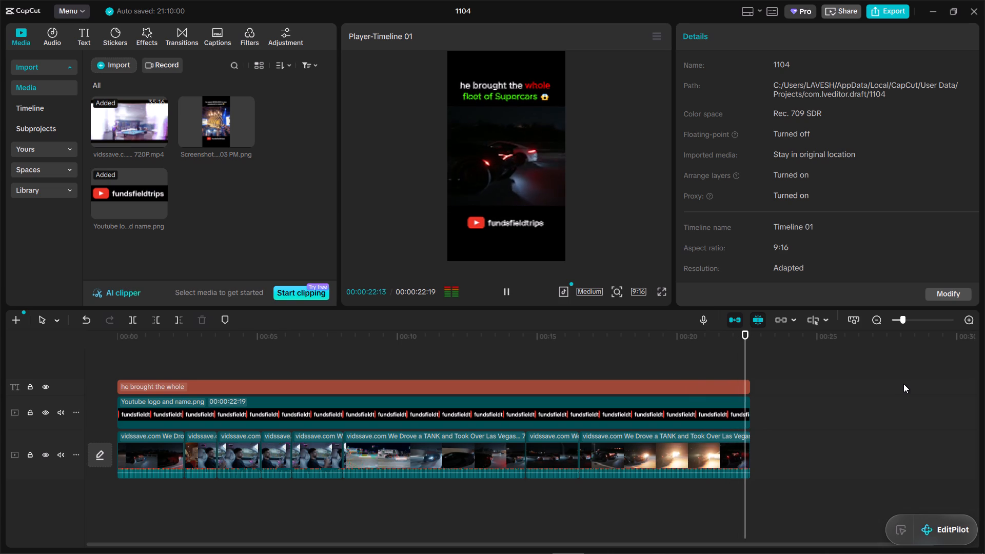
Export the short as "Supercars fleet" to the Downloads folder with the Audio export option unticked, and close the export dialog.
{"action": "left_click", "coordinate": [892, 10]}
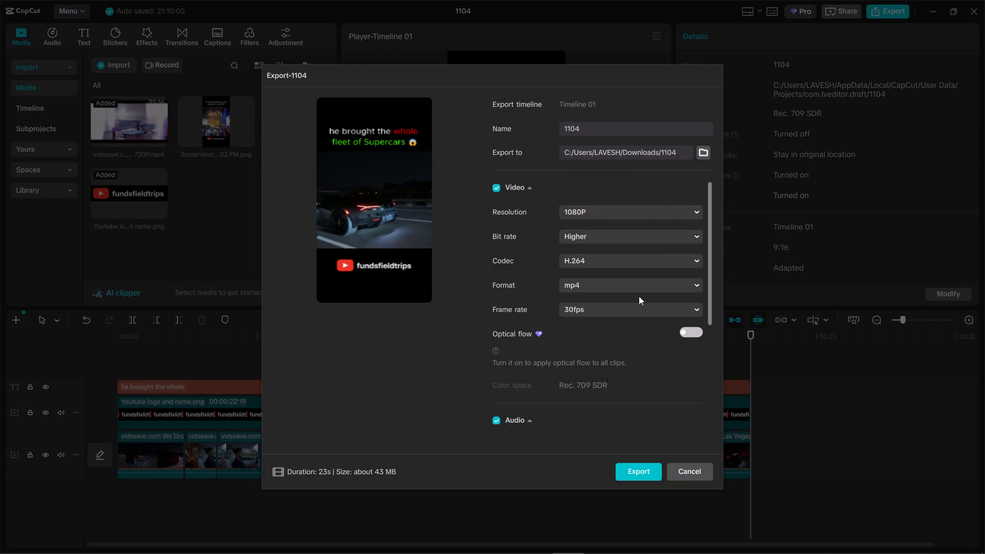
{"action": "triple_click", "coordinate": [607, 126]}
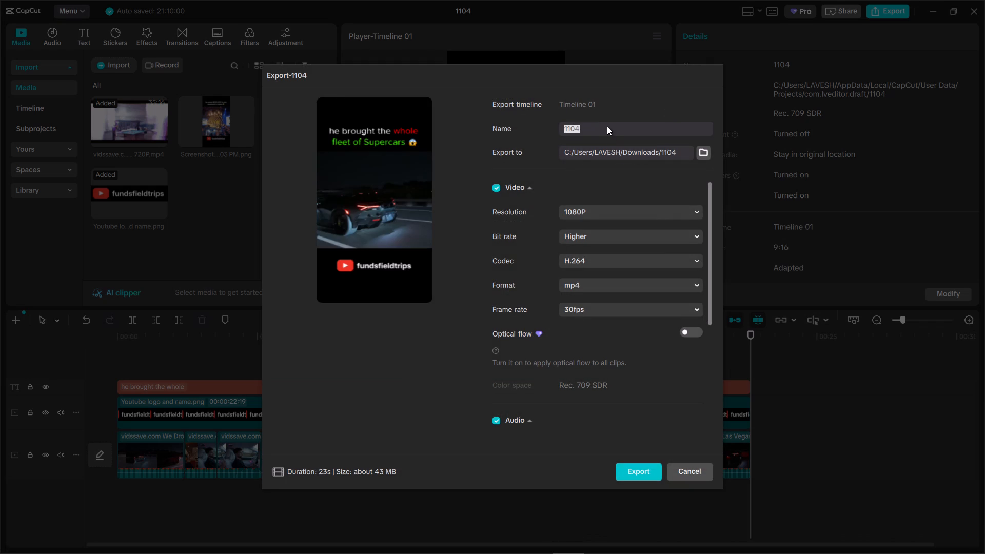
{"action": "type", "text": "Supercar"}
{"action": "key", "text": "space"}
{"action": "key", "text": "BackSpace"}
{"action": "type", "text": "s fleet"}
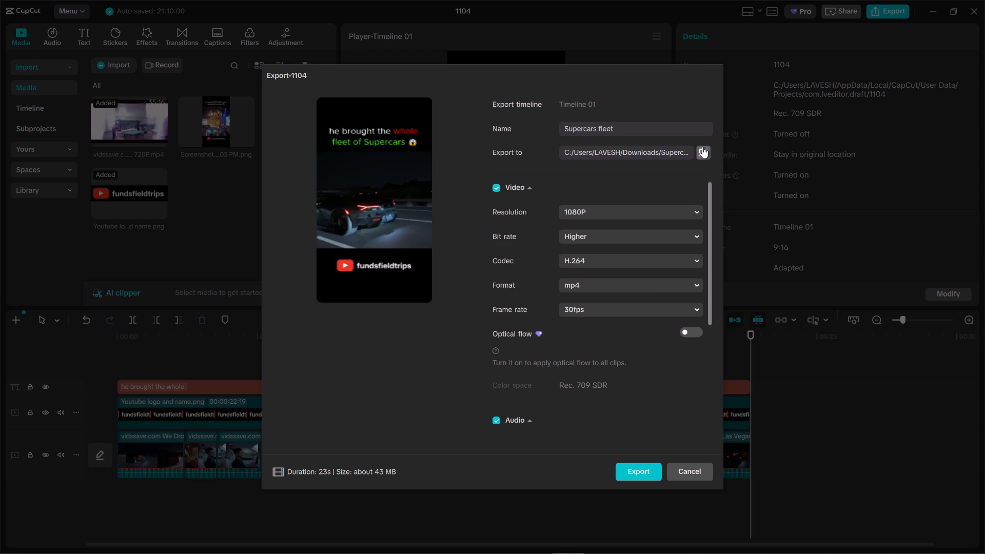
{"action": "left_click", "coordinate": [704, 148]}
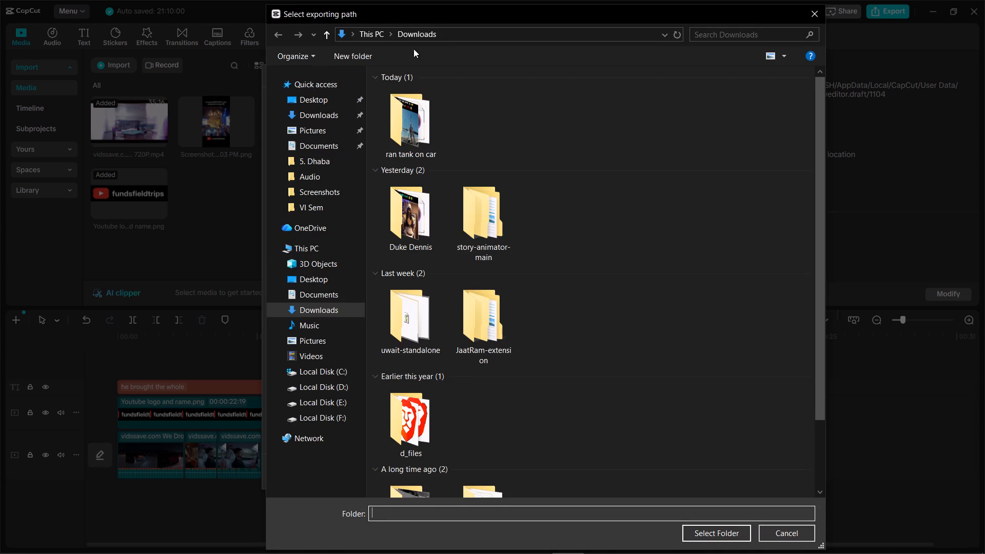
{"action": "left_click", "coordinate": [408, 29]}
{"action": "left_click", "coordinate": [713, 529]}
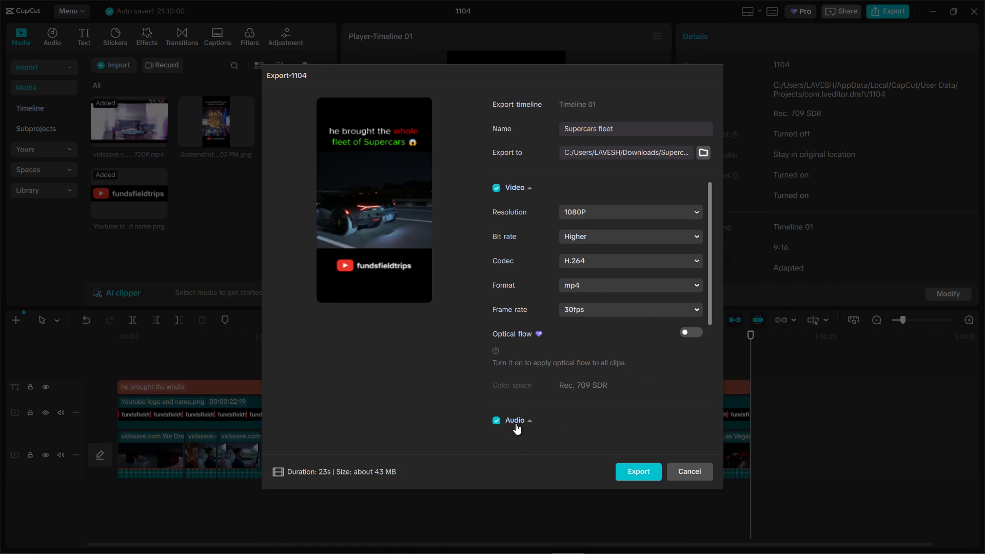
{"action": "left_click", "coordinate": [498, 422]}
{"action": "left_click", "coordinate": [643, 470]}
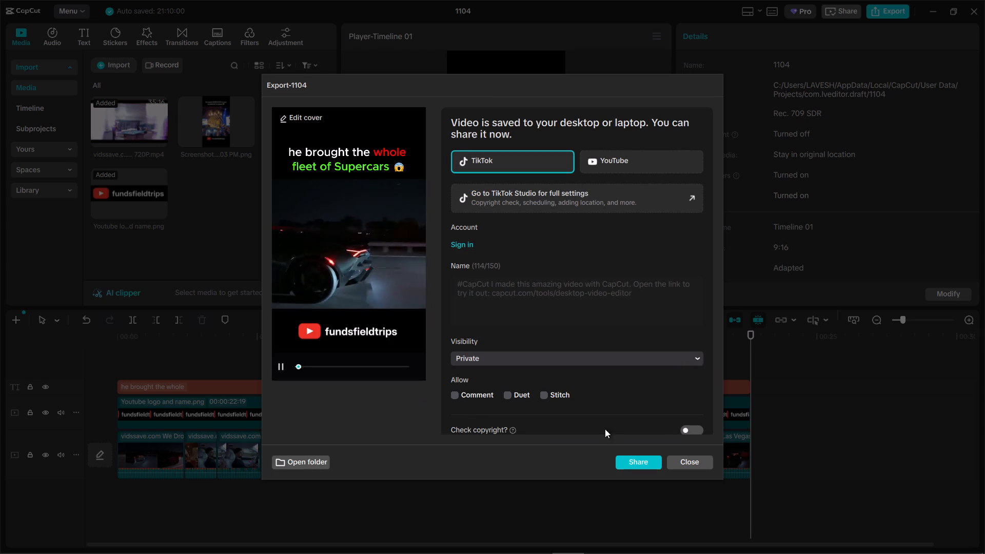
{"action": "left_click", "coordinate": [700, 464]}
Close the project and exit CapCut.
{"action": "left_click", "coordinate": [968, 6]}
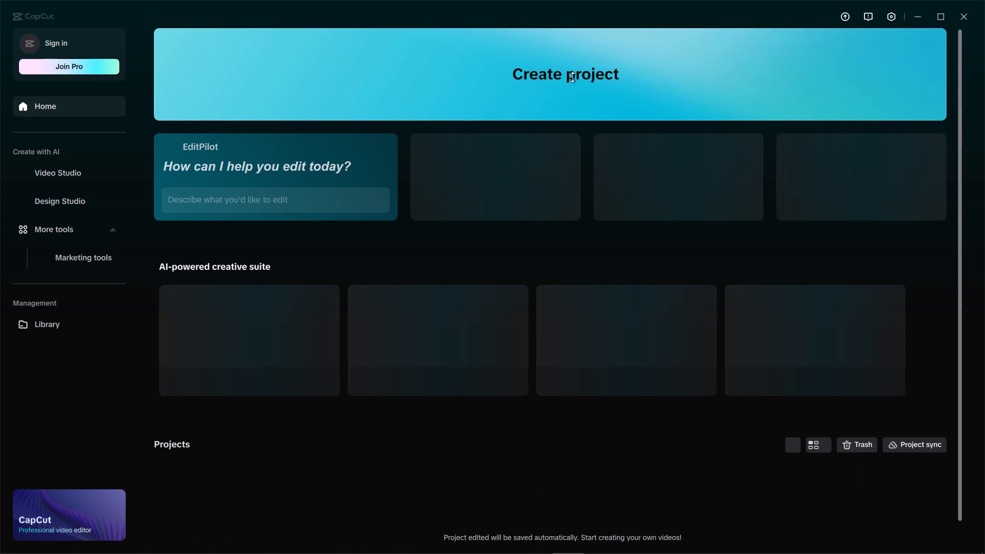
{"action": "left_click", "coordinate": [968, 18]}
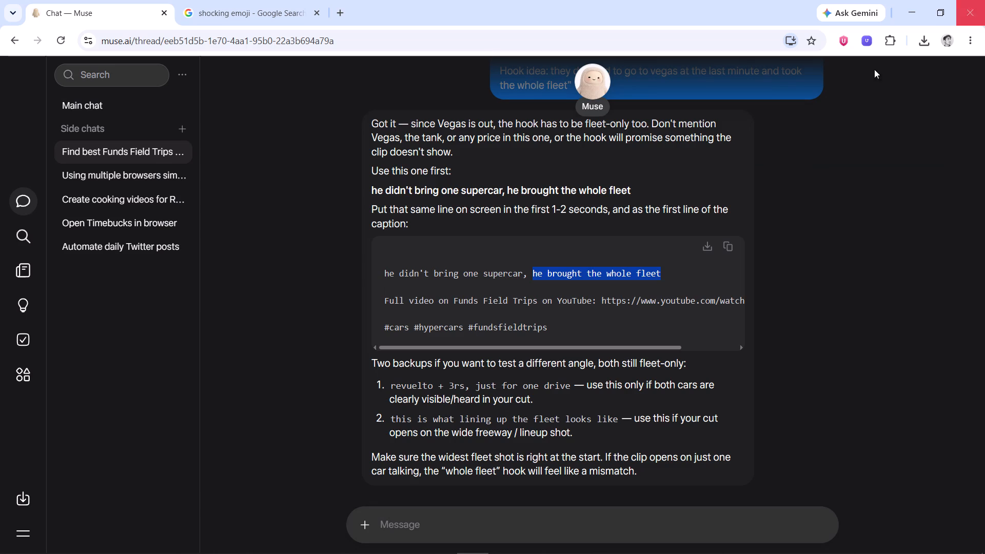
Close the shocking emoji search in Chrome and open whop.com in a new tab.
{"action": "scroll", "coordinate": [755, 272], "scroll_direction": "down", "scroll_amount": 7}
{"action": "left_click", "coordinate": [193, 0]}
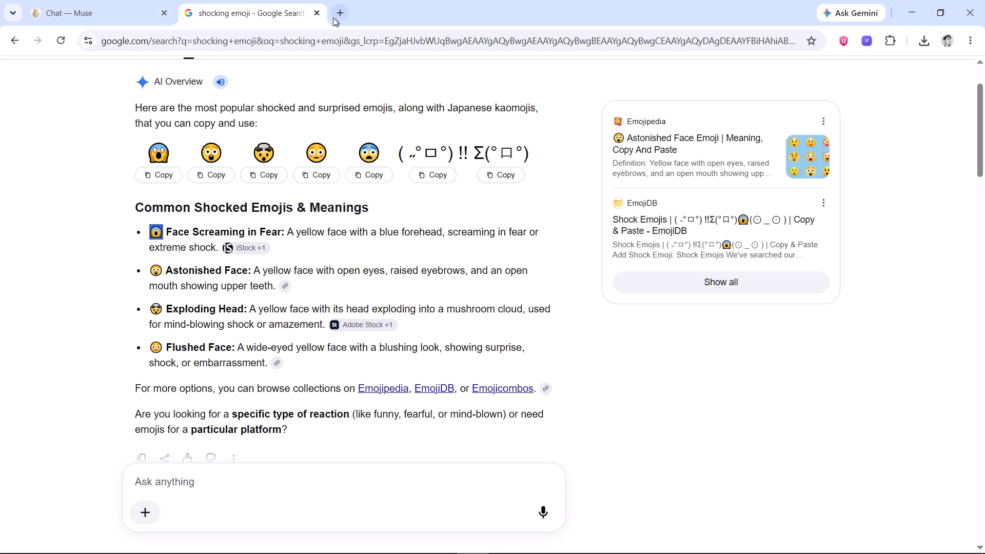
{"action": "left_click", "coordinate": [321, 15]}
{"action": "left_click", "coordinate": [191, 7]}
{"action": "type", "text": "wh"}
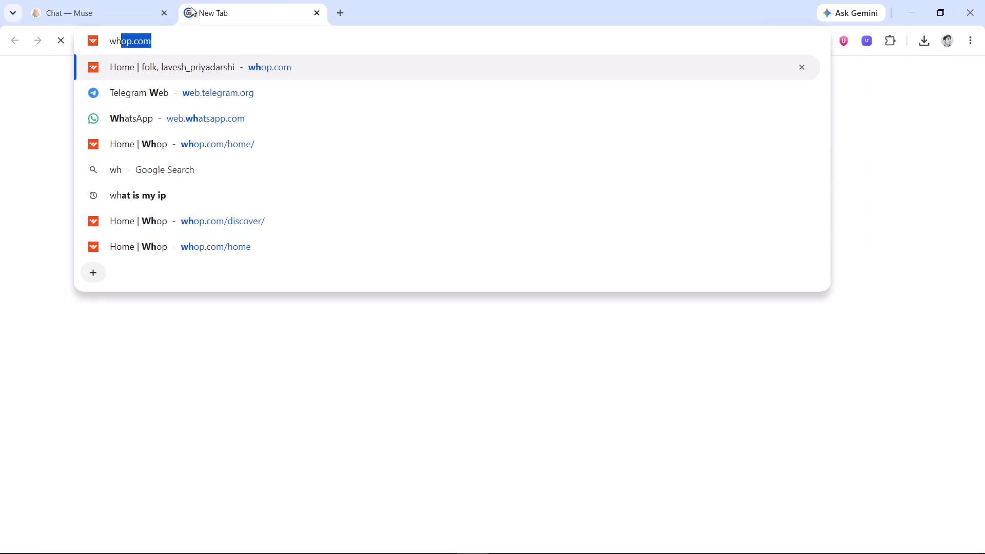
{"action": "key", "text": "Return"}
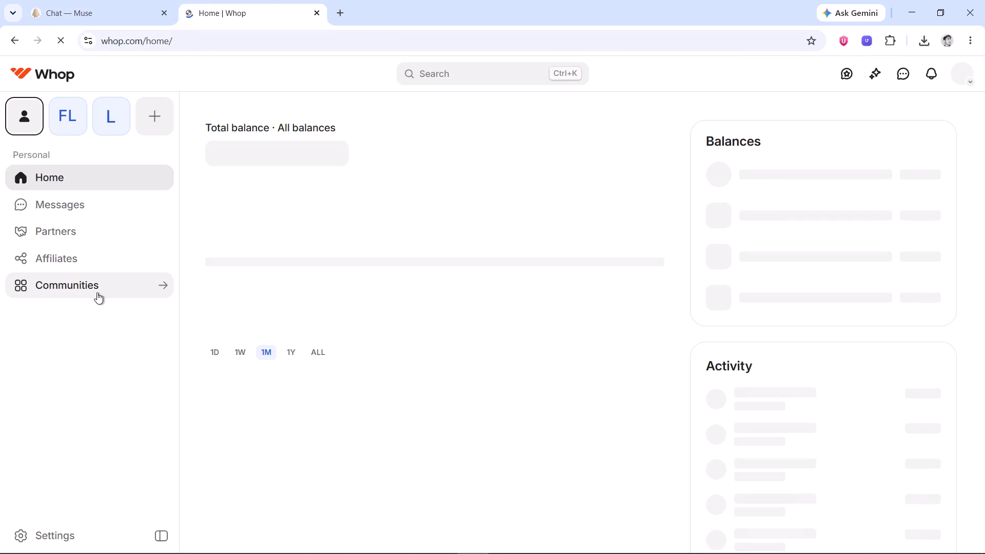
{"action": "left_click", "coordinate": [97, 292]}
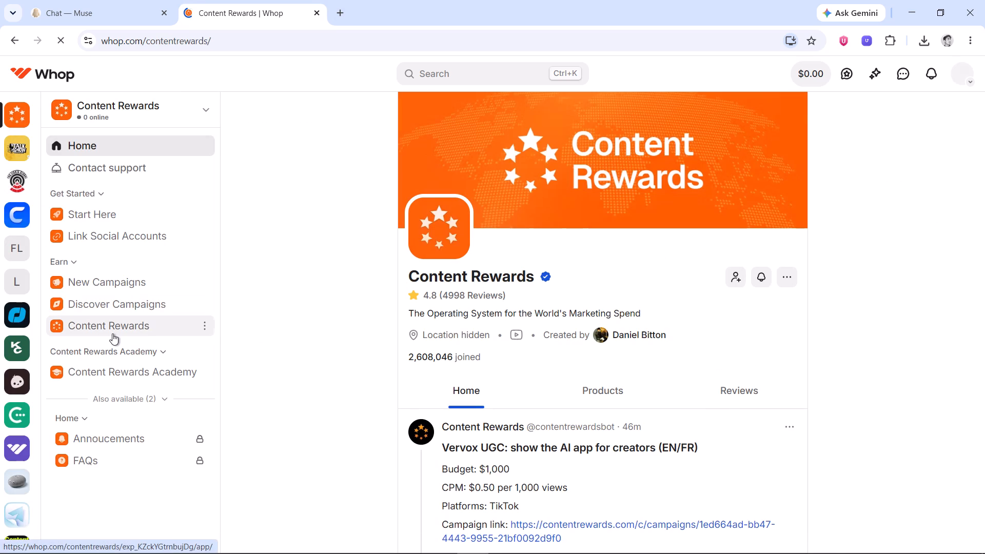
{"action": "left_click", "coordinate": [112, 333]}
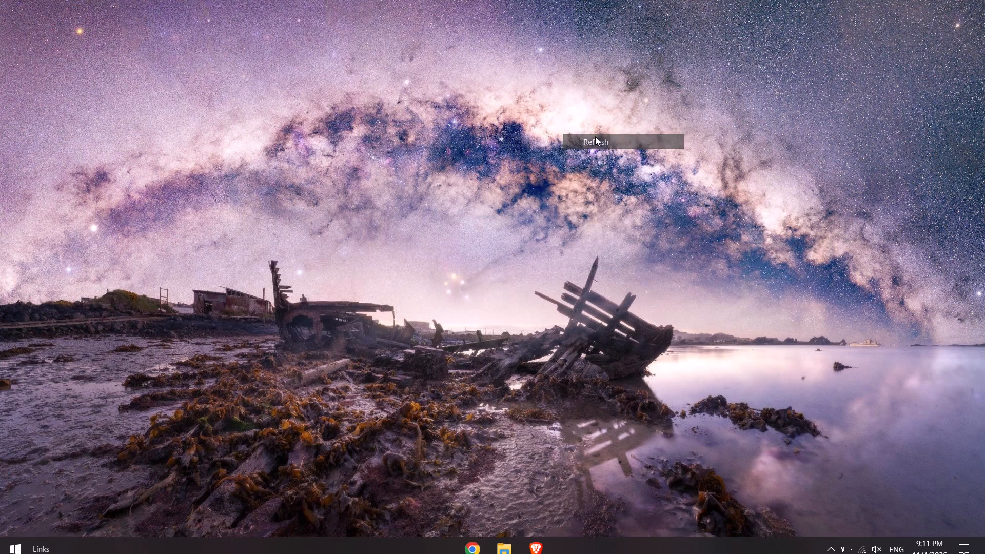